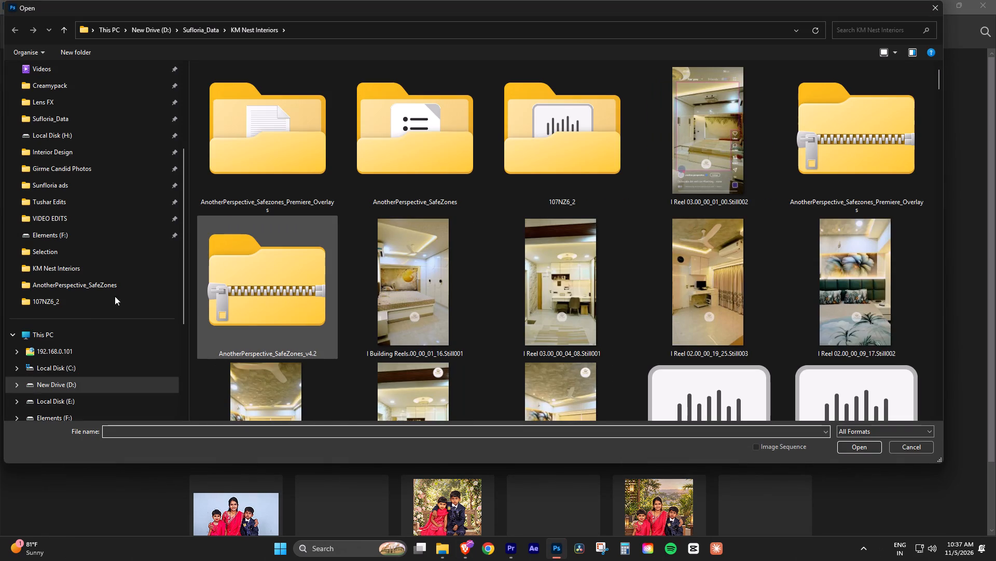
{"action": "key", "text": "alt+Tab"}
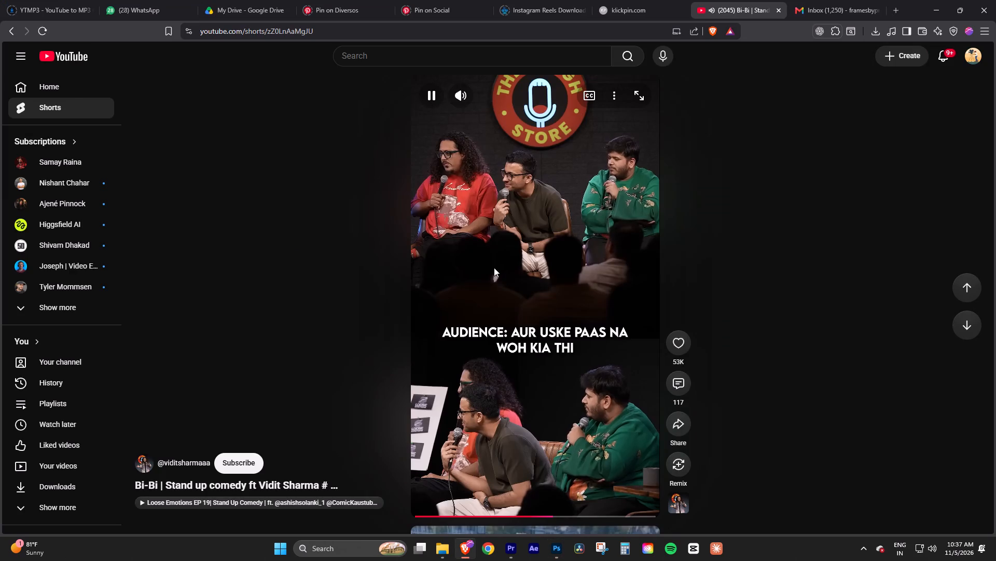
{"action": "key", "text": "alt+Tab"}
Permanently delete the zip archives AnotherPerspective_Safezones_Premiere_Overlays and AnotherPerspective_SafeZones_v4.2 from the KM Nest Interiors folder.
{"action": "left_click", "coordinate": [888, 157]}
{"action": "left_click", "coordinate": [247, 317], "text": "ctrl"}
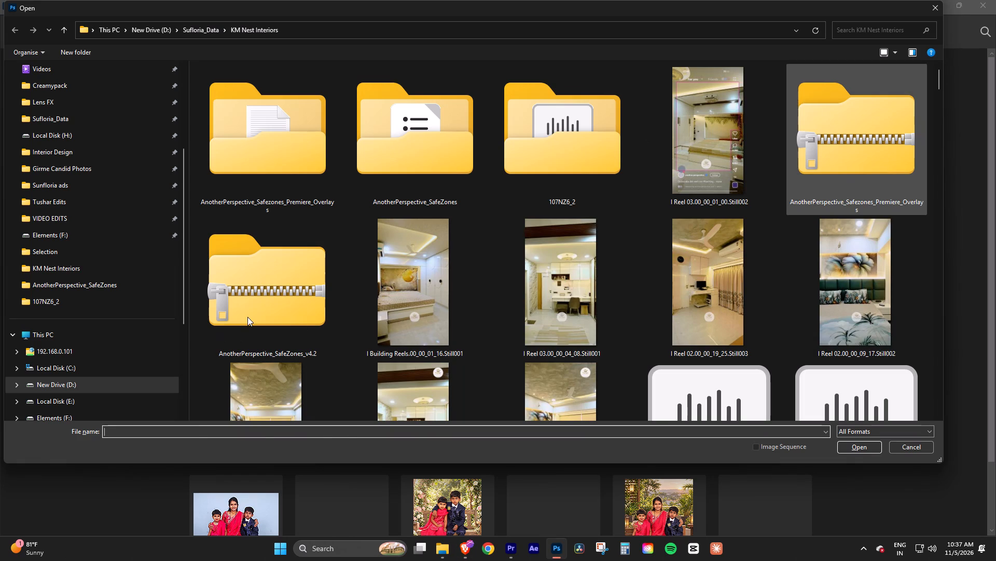
{"action": "key", "text": "shift+Delete"}
{"action": "key", "text": "Return"}
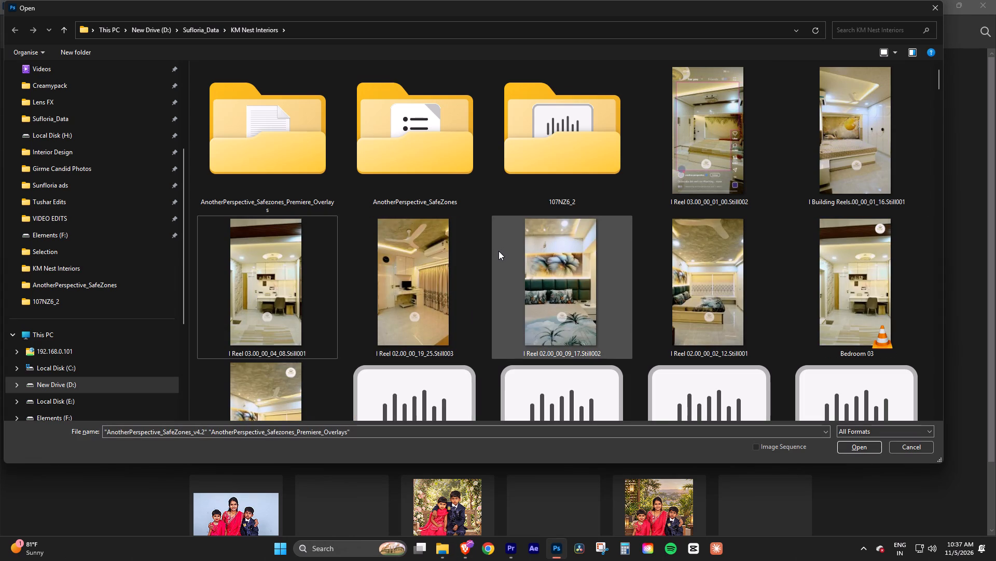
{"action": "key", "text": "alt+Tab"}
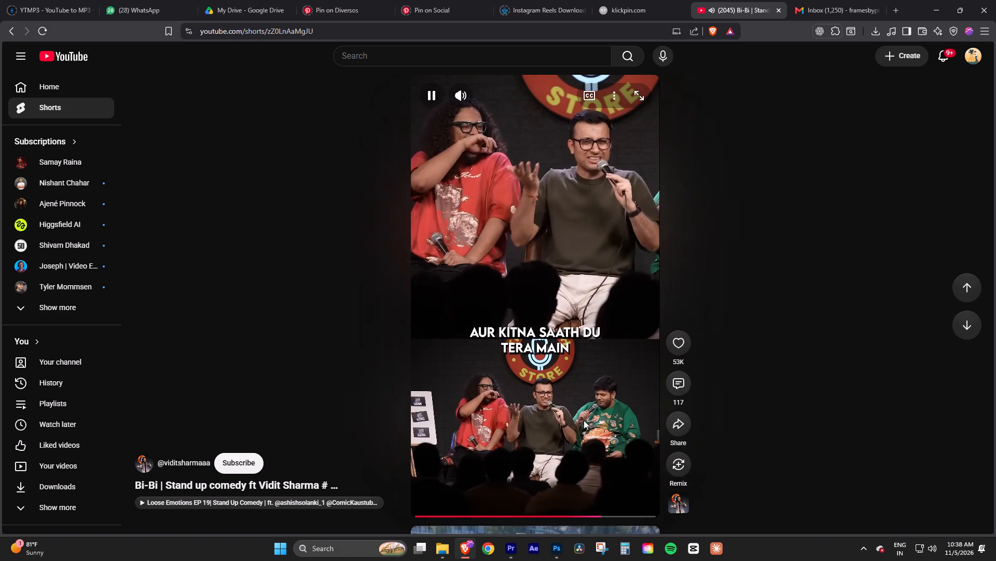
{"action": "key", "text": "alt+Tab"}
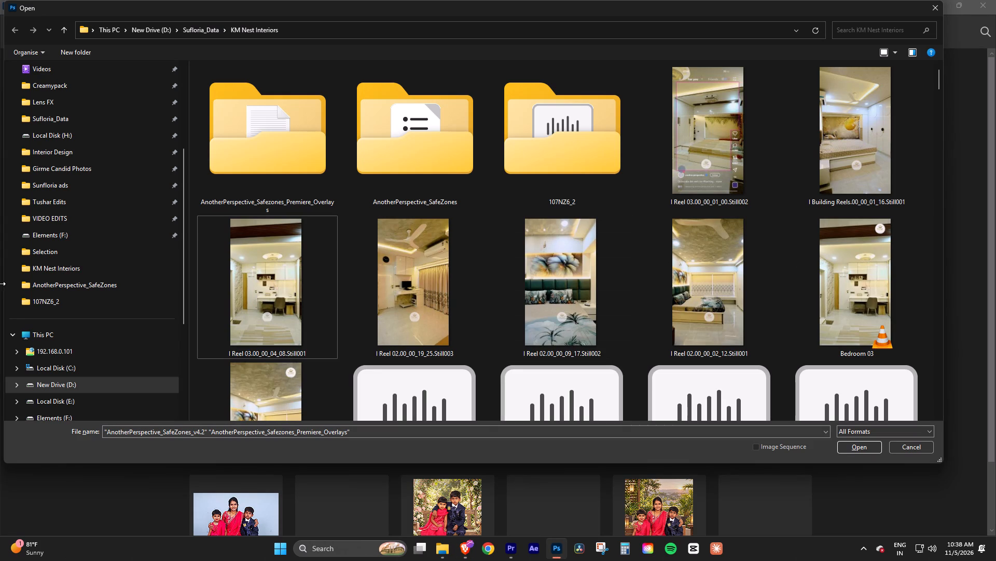
Open the couple photos DSC_2550 through DSC_2561 together from the NIKON Z 6_2 (J:) drive.
{"action": "left_click", "coordinate": [52, 333]}
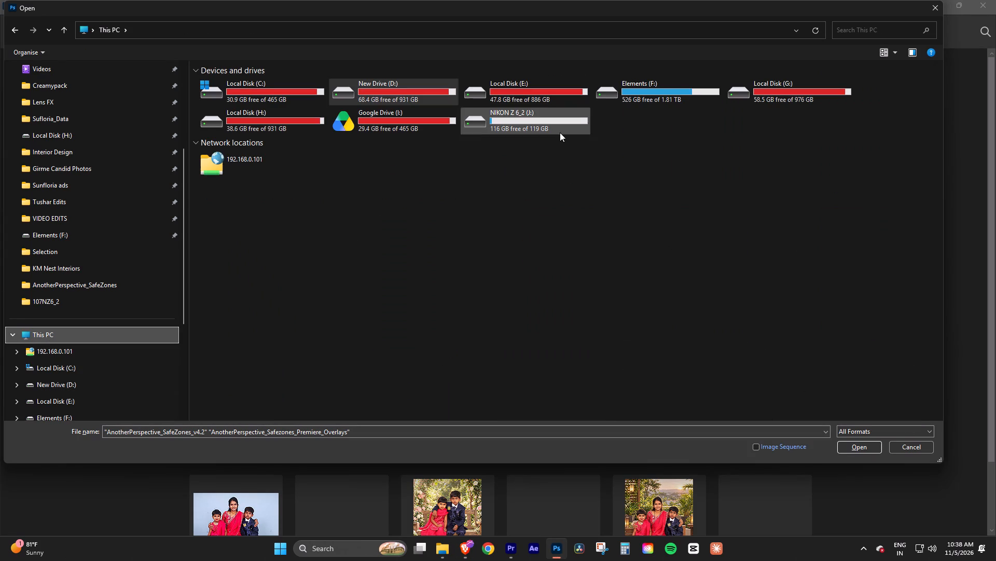
{"action": "double_click", "coordinate": [560, 132]}
{"action": "left_click", "coordinate": [707, 303]}
{"action": "scroll", "coordinate": [680, 283], "scroll_direction": "down", "scroll_amount": 3}
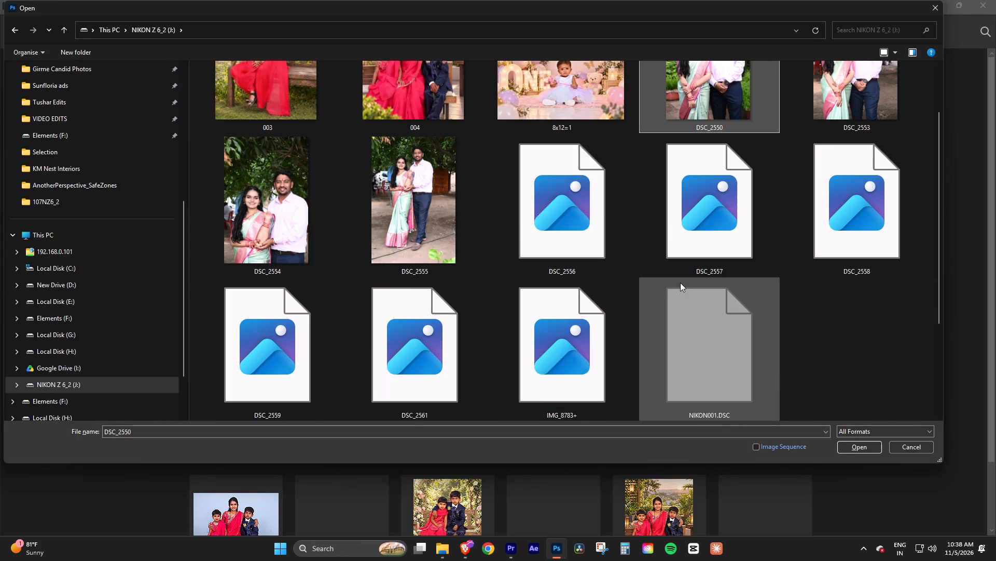
{"action": "scroll", "coordinate": [680, 283], "scroll_direction": "down", "scroll_amount": 1}
{"action": "left_click", "coordinate": [431, 351], "text": "ctrl+shift"}
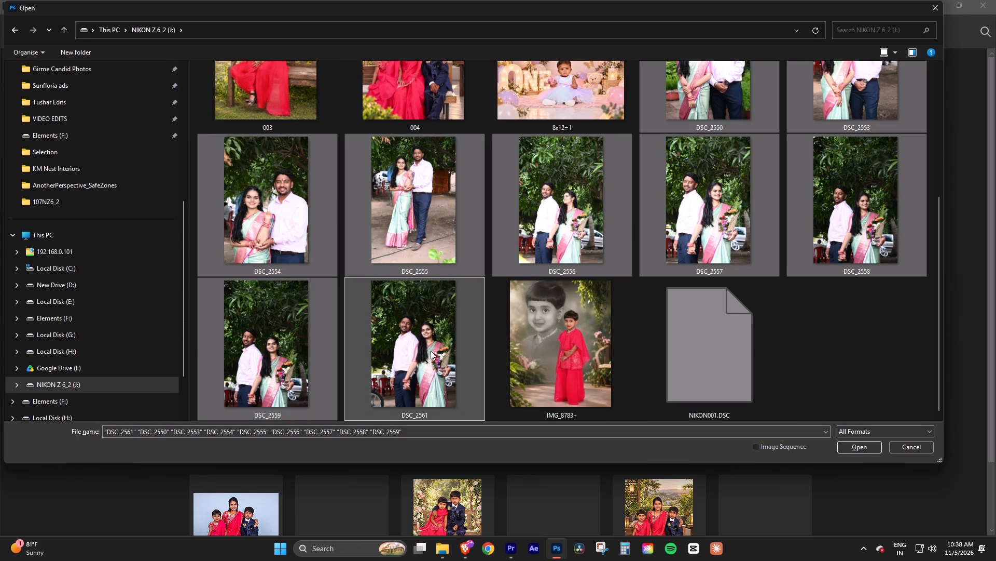
{"action": "key", "text": "Return"}
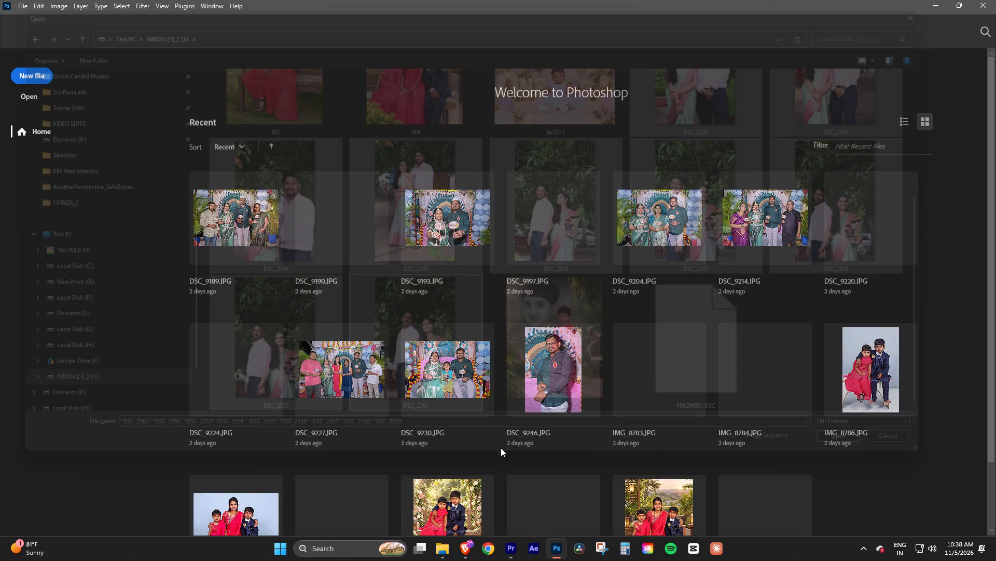
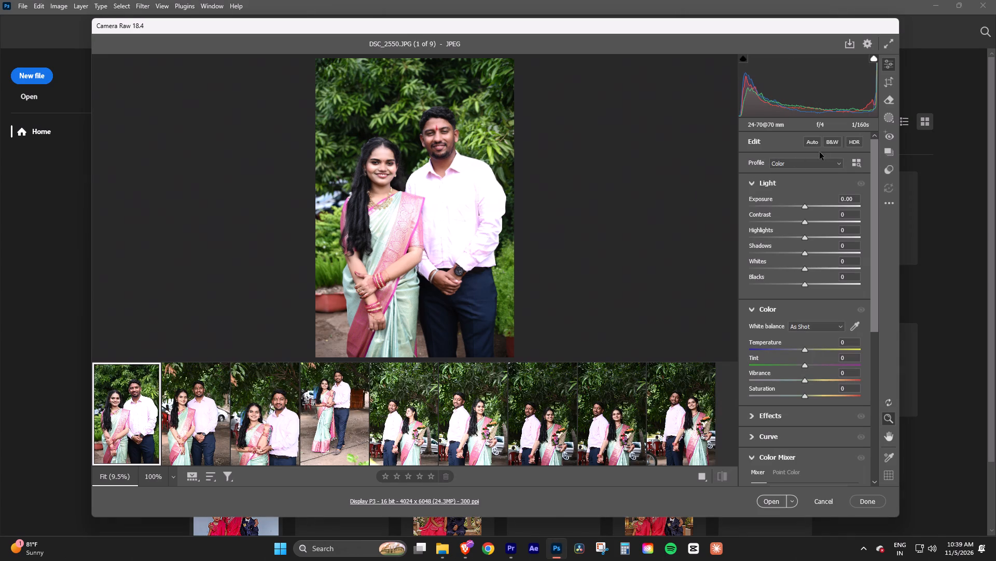
Apply the Auto tone adjustment to DSC_2550 and DSC_2553, and compare the two photos.
{"action": "left_click", "coordinate": [815, 141]}
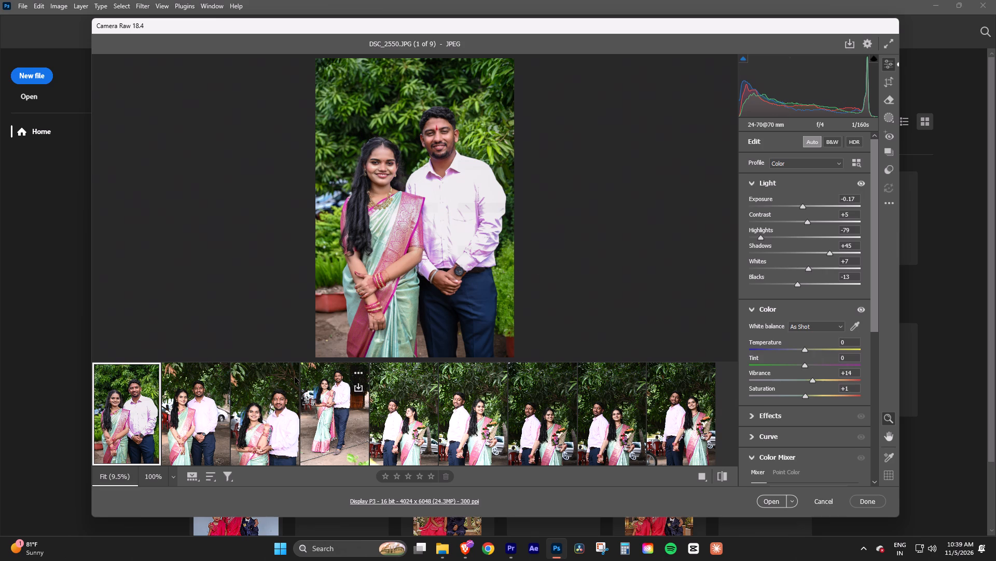
{"action": "key", "text": "Right"}
{"action": "key", "text": "Left"}
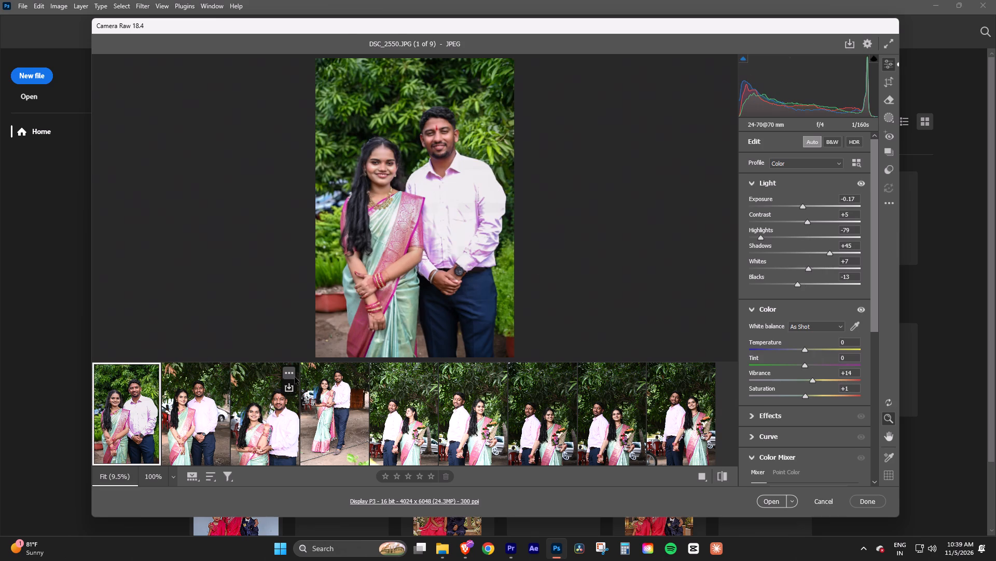
{"action": "key", "text": "Right"}
{"action": "key", "text": "Left"}
{"action": "key", "text": "Right"}
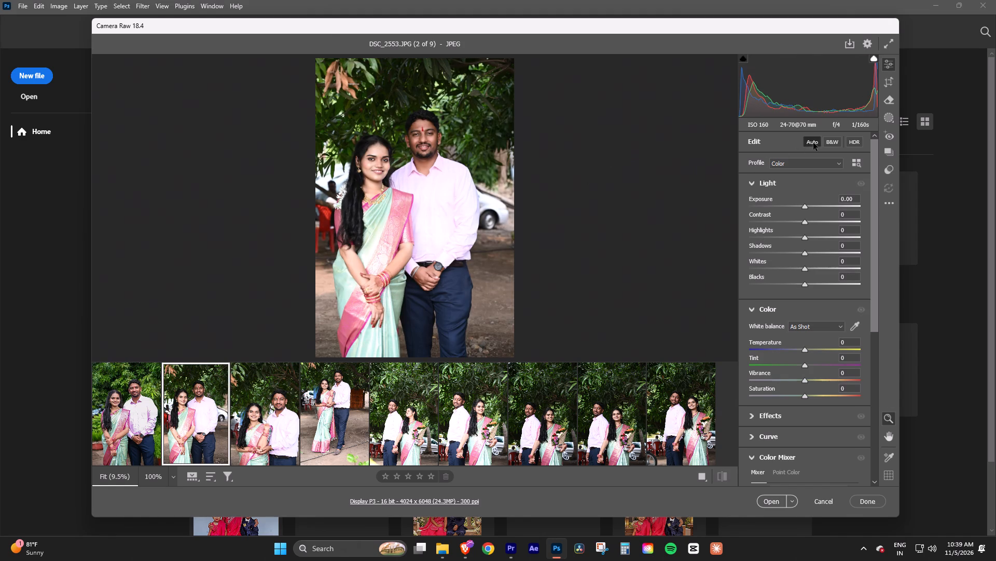
{"action": "left_click", "coordinate": [813, 143]}
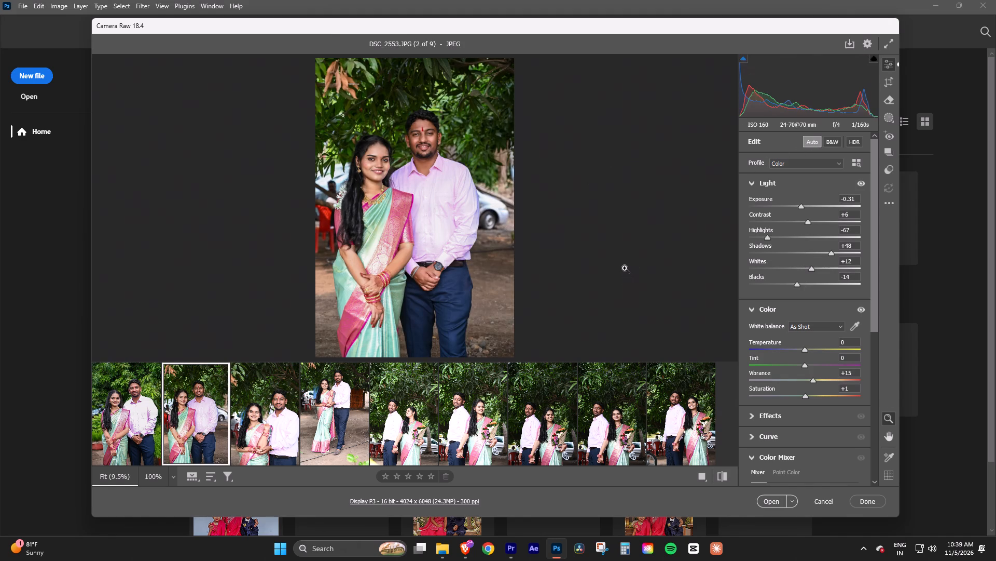
{"action": "key", "text": "Left"}
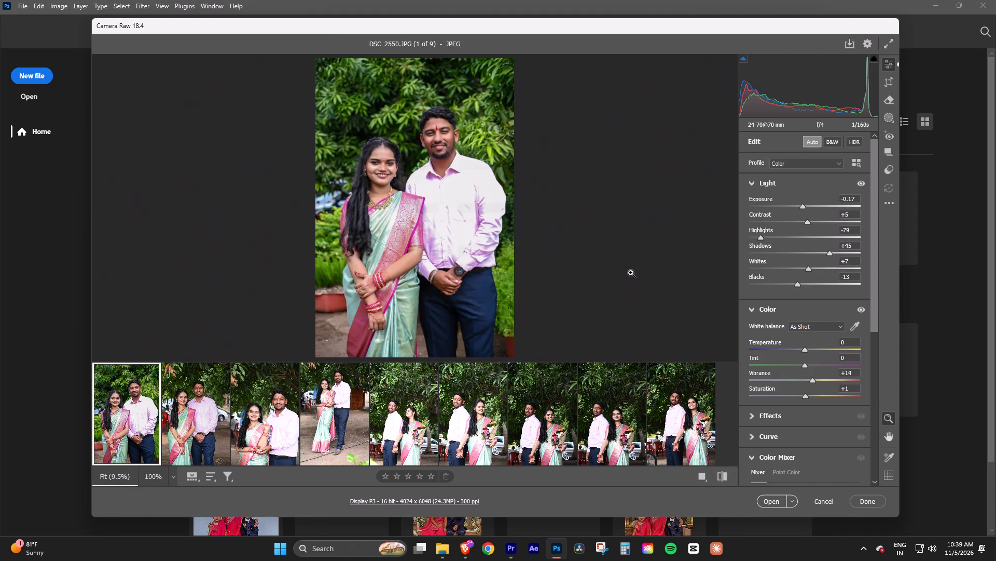
{"action": "key", "text": "Right"}
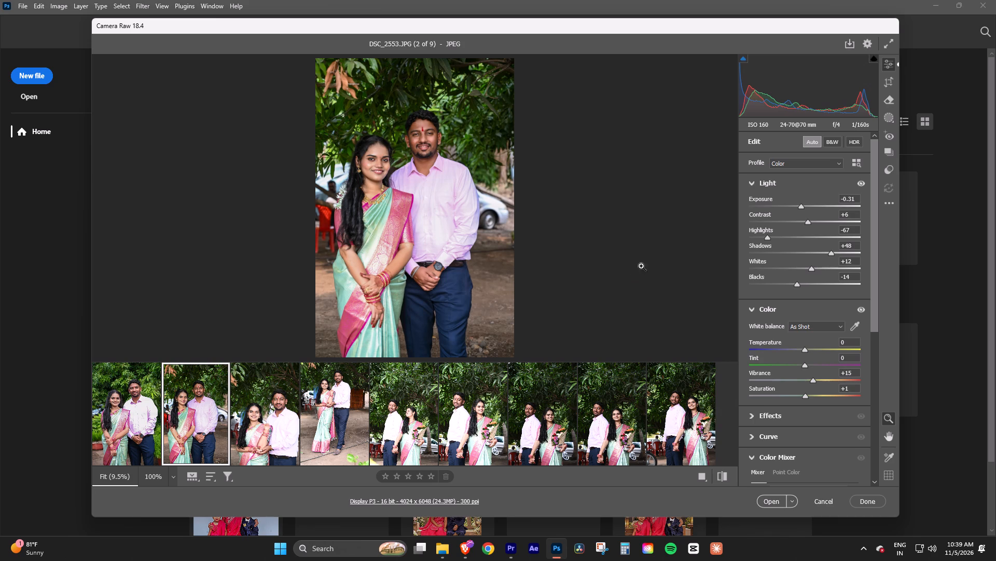
Crop DSC_2553 slightly tighter around the couple, to about 3625 x 5448 pixels.
{"action": "left_click", "coordinate": [889, 83]}
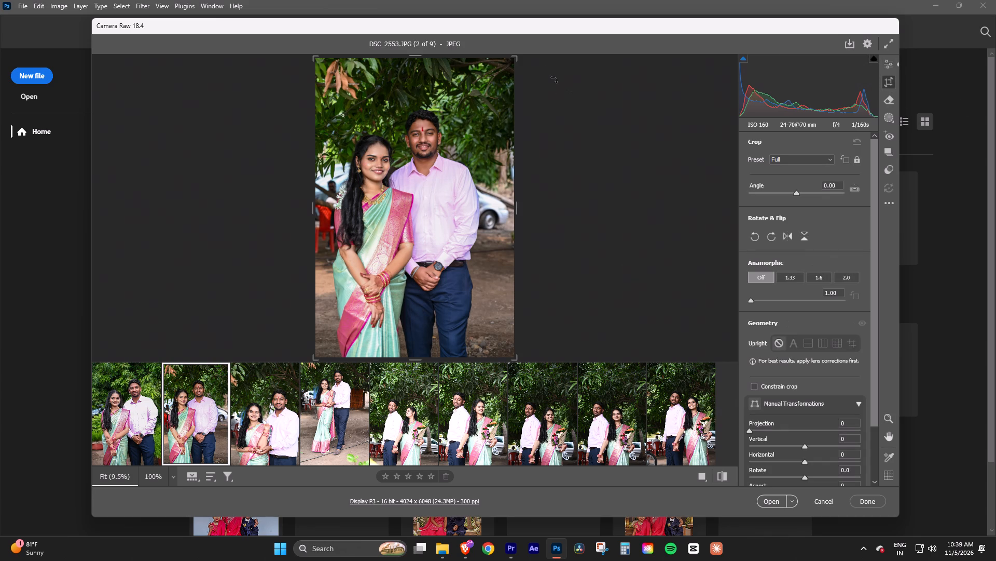
{"action": "left_click_drag", "start_coordinate": [514, 59], "coordinate": [504, 59]}
{"action": "left_click", "coordinate": [890, 65]}
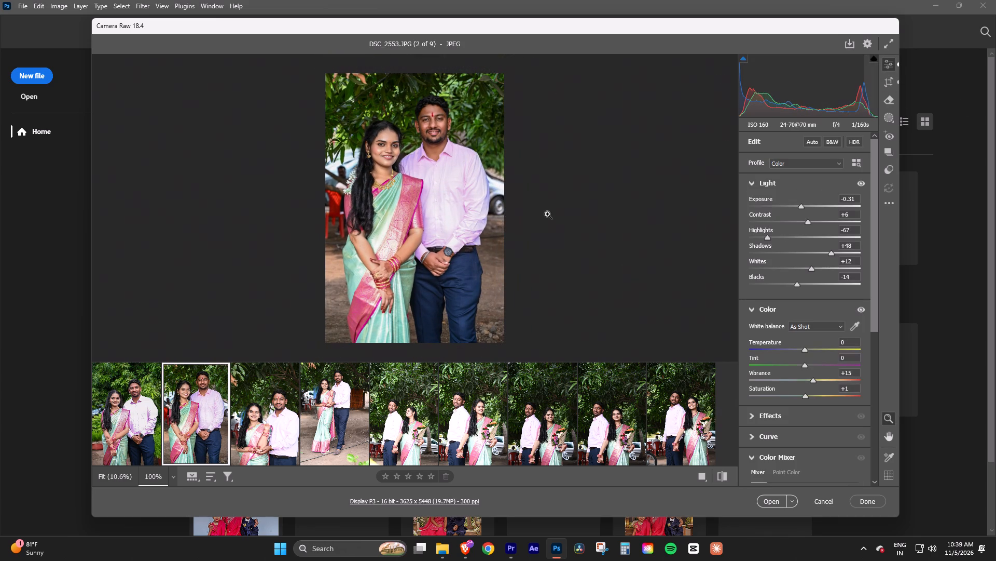
Mark DSC_2550 for deletion.
{"action": "key", "text": "Left"}
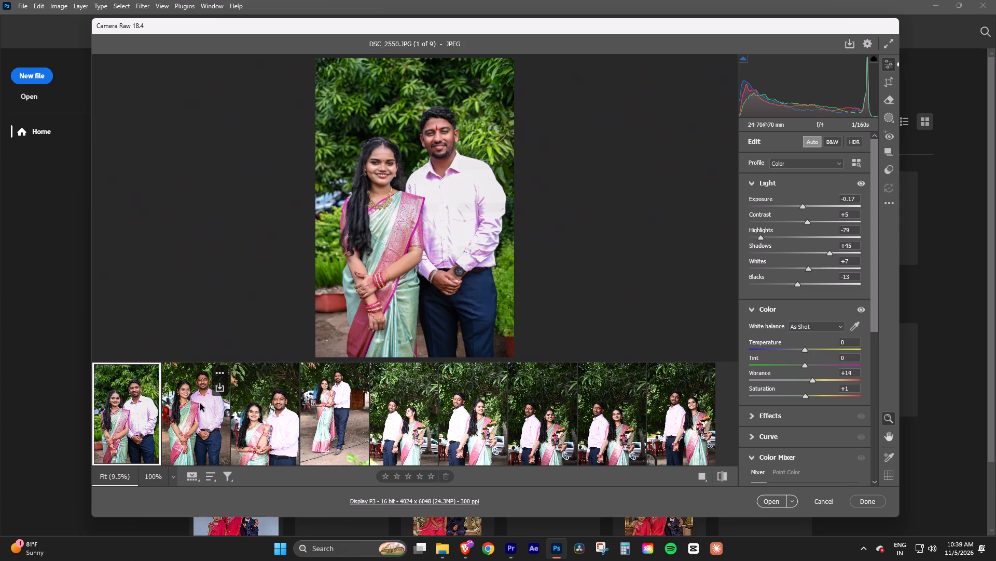
{"action": "key", "text": "Delete"}
Apply the Auto tone adjustment to DSC_2555 and DSC_2554.
{"action": "key", "text": "Right"}
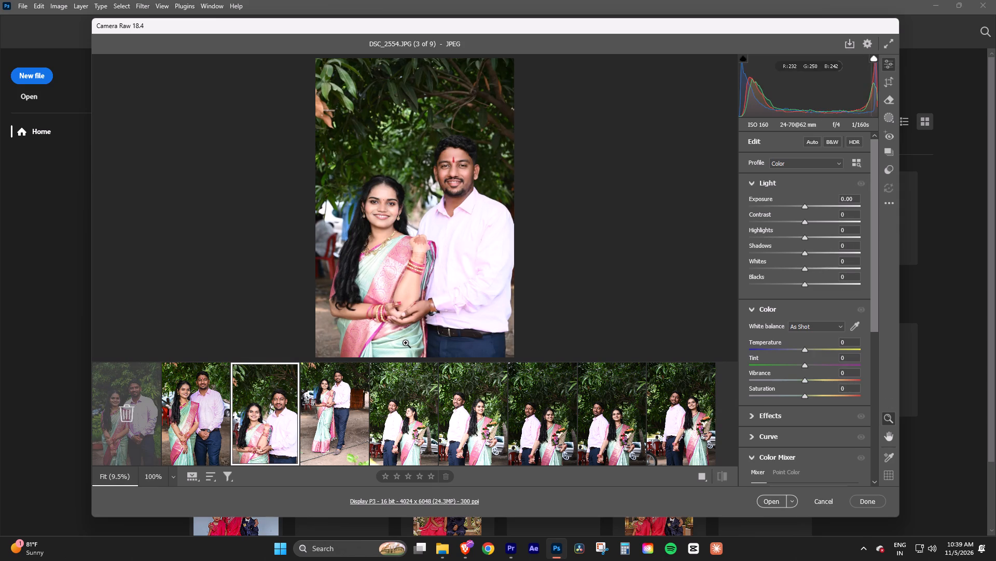
{"action": "key", "text": "Right"}
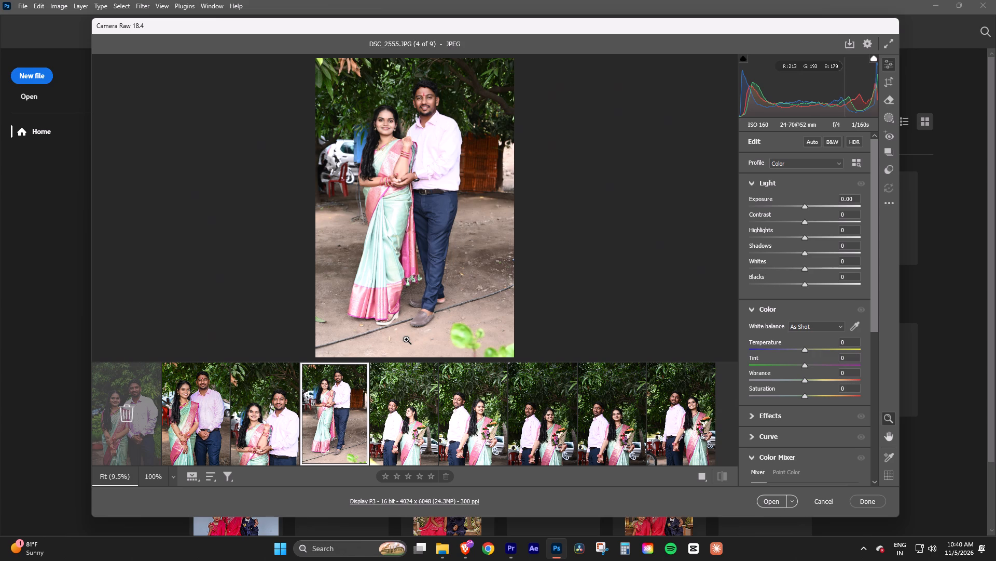
{"action": "left_click", "coordinate": [813, 140]}
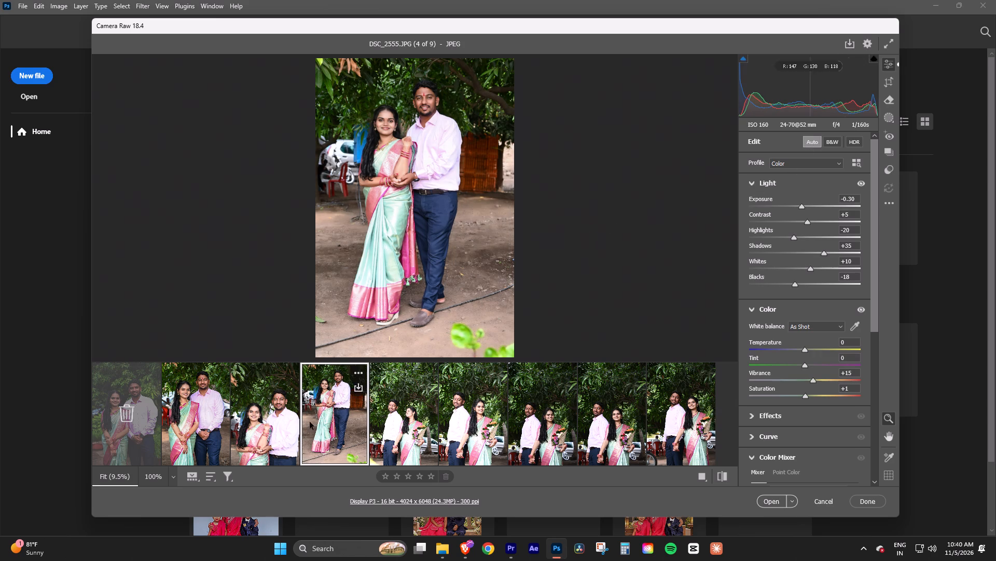
{"action": "left_click", "coordinate": [266, 432]}
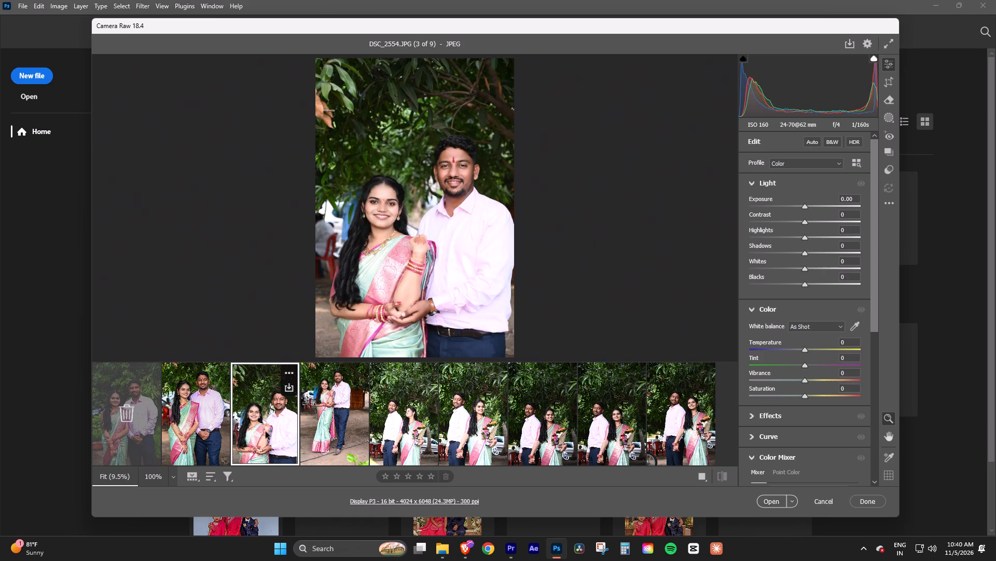
{"action": "left_click", "coordinate": [809, 141]}
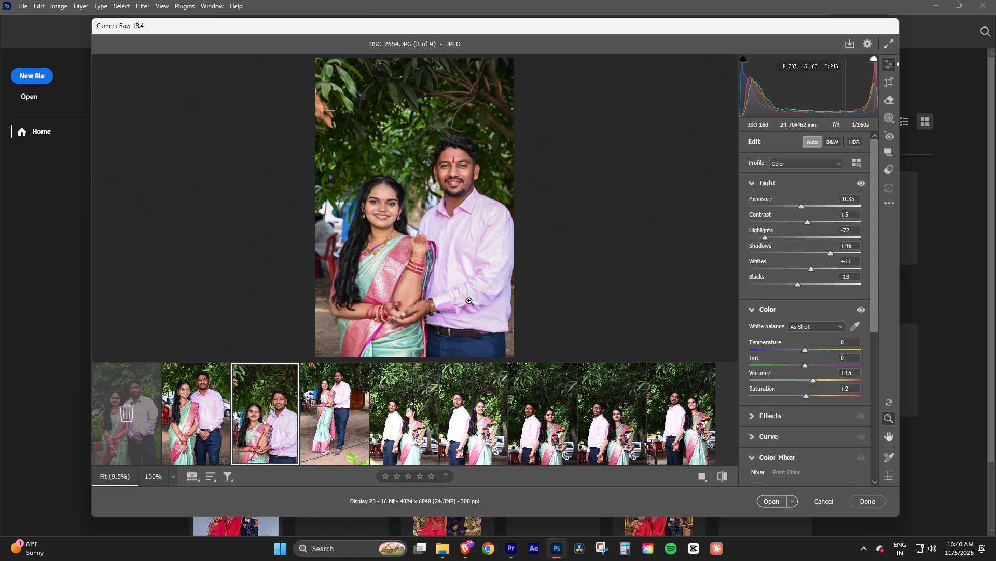
Compare DSC_2556 with the following shot and mark DSC_2556 for deletion.
{"action": "left_click", "coordinate": [396, 418]}
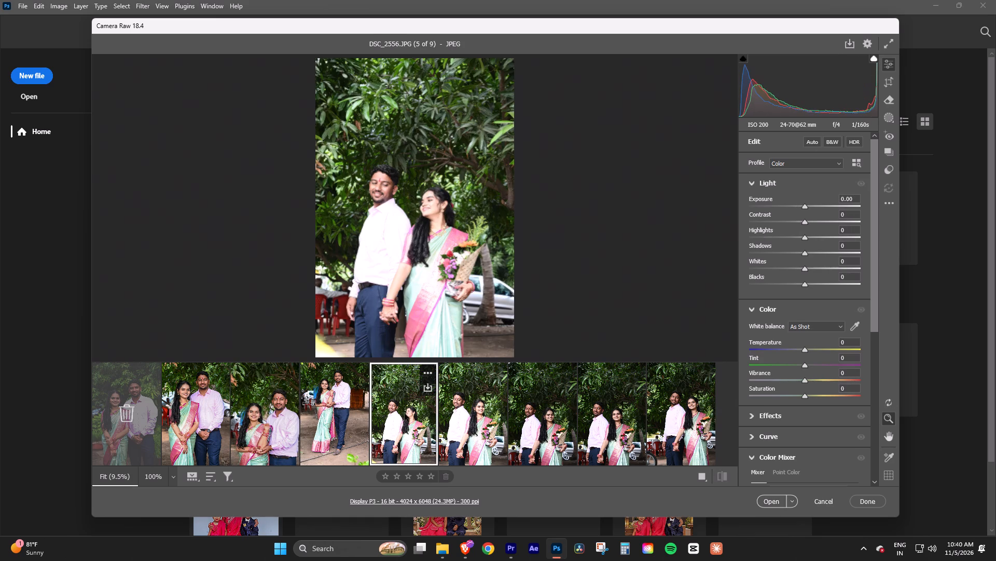
{"action": "key", "text": "Right"}
{"action": "key", "text": "Left"}
{"action": "key", "text": "Delete"}
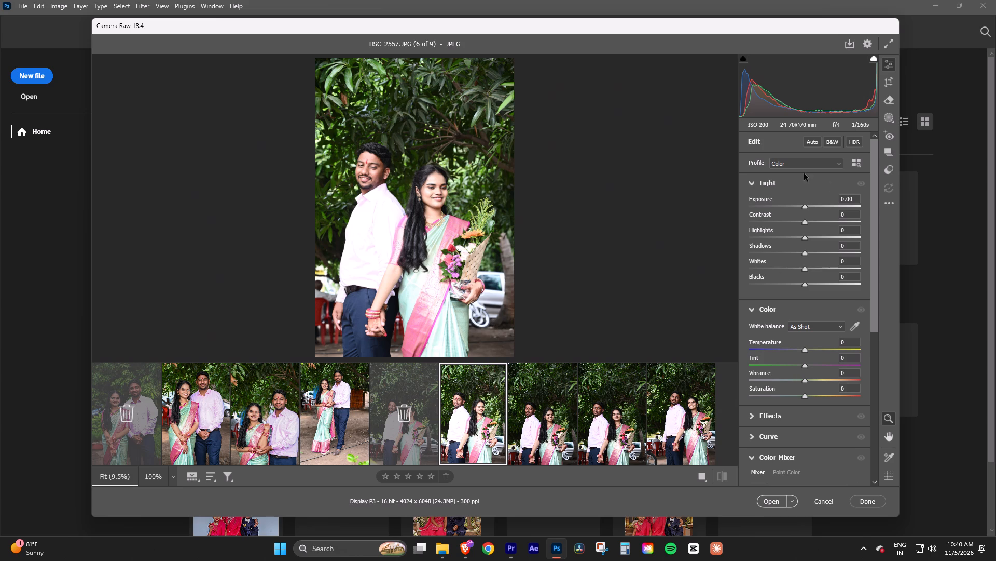
Apply the Auto tone adjustment to DSC_2557.
{"action": "left_click", "coordinate": [815, 143]}
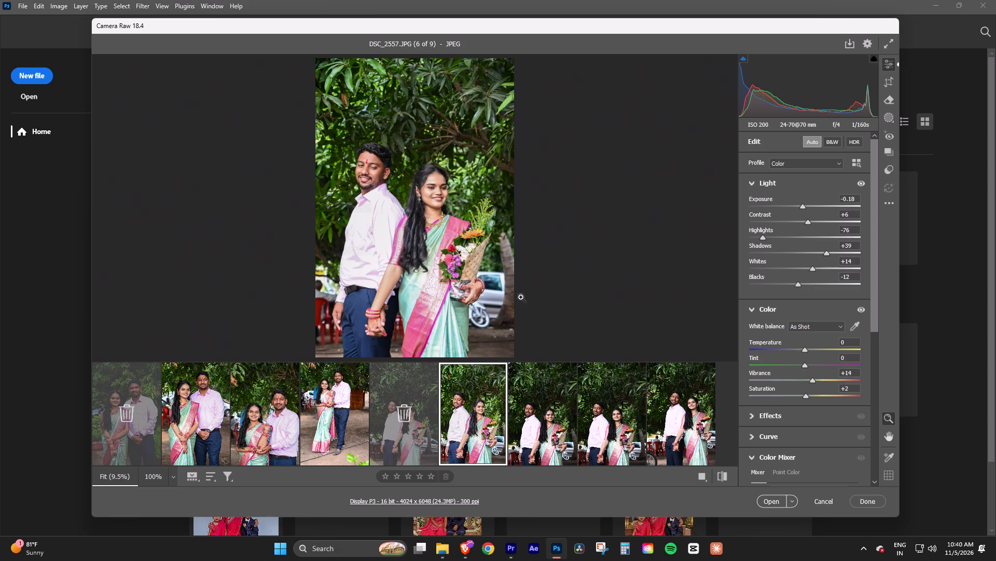
Compare the similar bouquet photos and mark DSC_2557, DSC_2558 and DSC_2559 for deletion.
{"action": "left_click", "coordinate": [544, 409]}
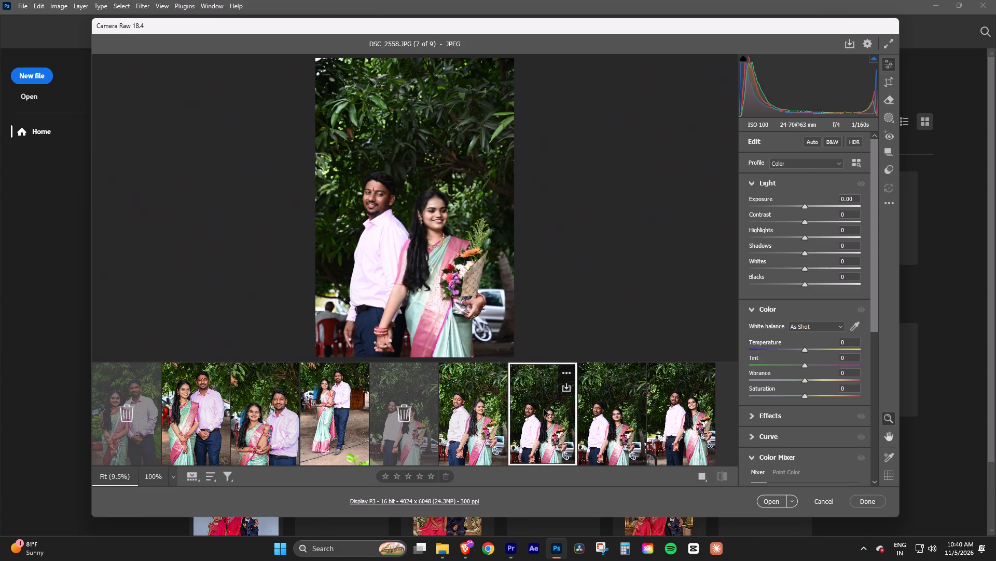
{"action": "left_click", "coordinate": [488, 414]}
{"action": "key", "text": "Delete"}
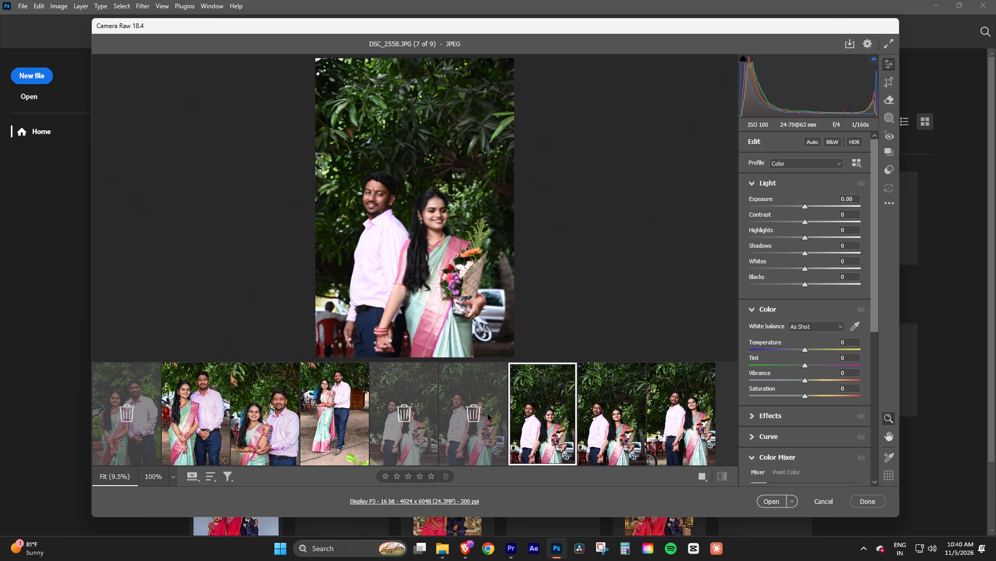
{"action": "left_click", "coordinate": [631, 418]}
{"action": "left_click", "coordinate": [531, 425]}
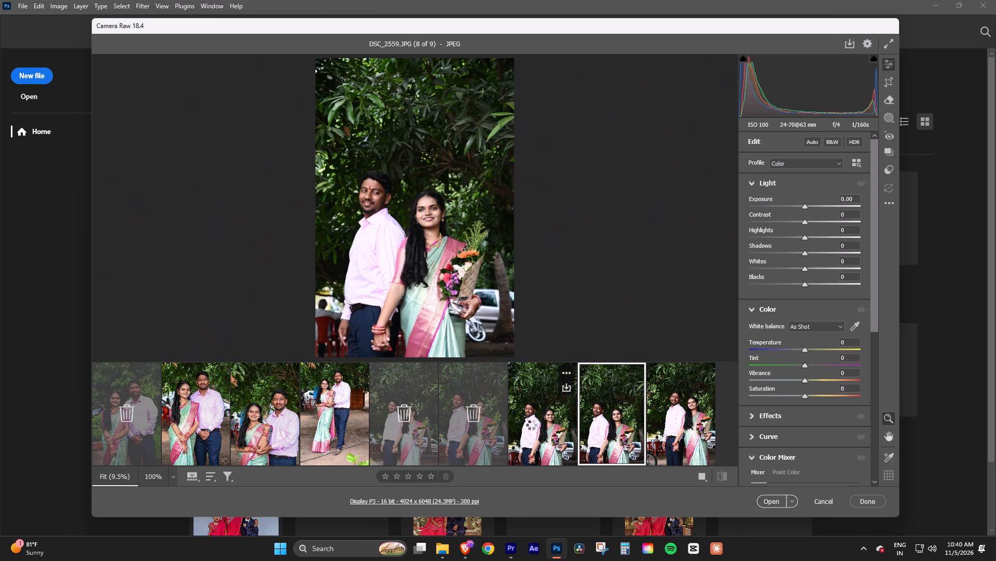
{"action": "left_click", "coordinate": [623, 419]}
{"action": "left_click", "coordinate": [560, 419]}
{"action": "key", "text": "Delete"}
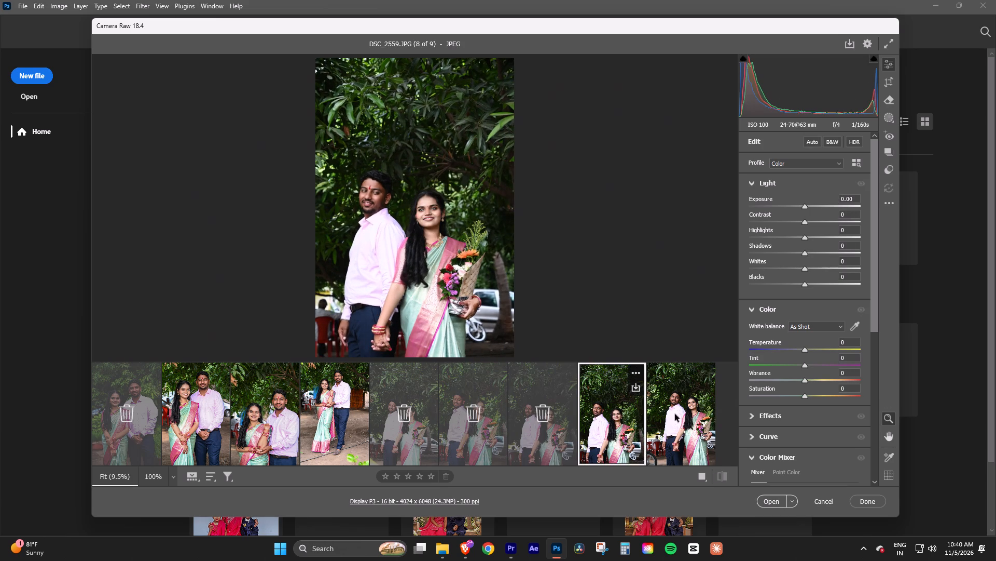
{"action": "left_click", "coordinate": [675, 414]}
{"action": "left_click", "coordinate": [619, 419]}
{"action": "key", "text": "Delete"}
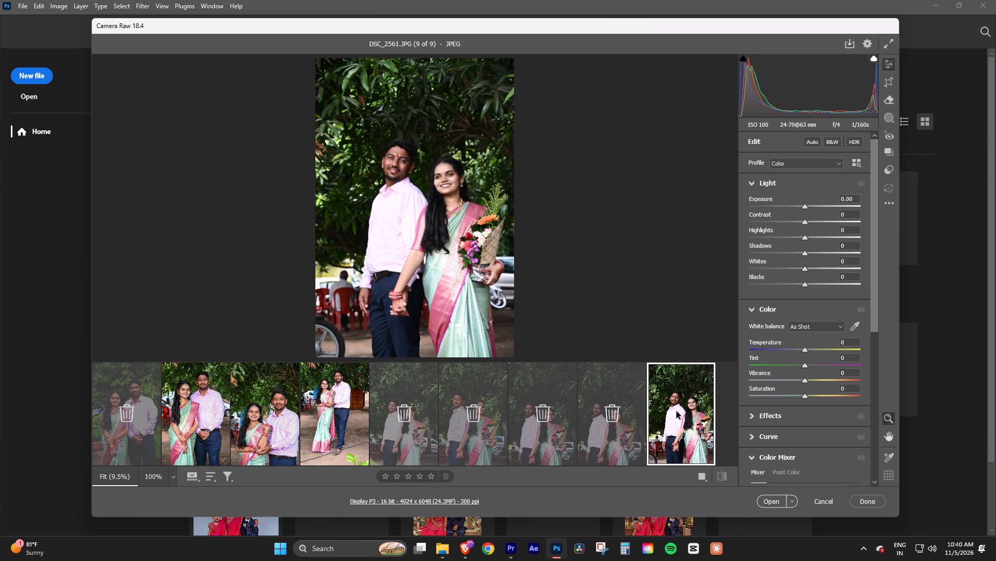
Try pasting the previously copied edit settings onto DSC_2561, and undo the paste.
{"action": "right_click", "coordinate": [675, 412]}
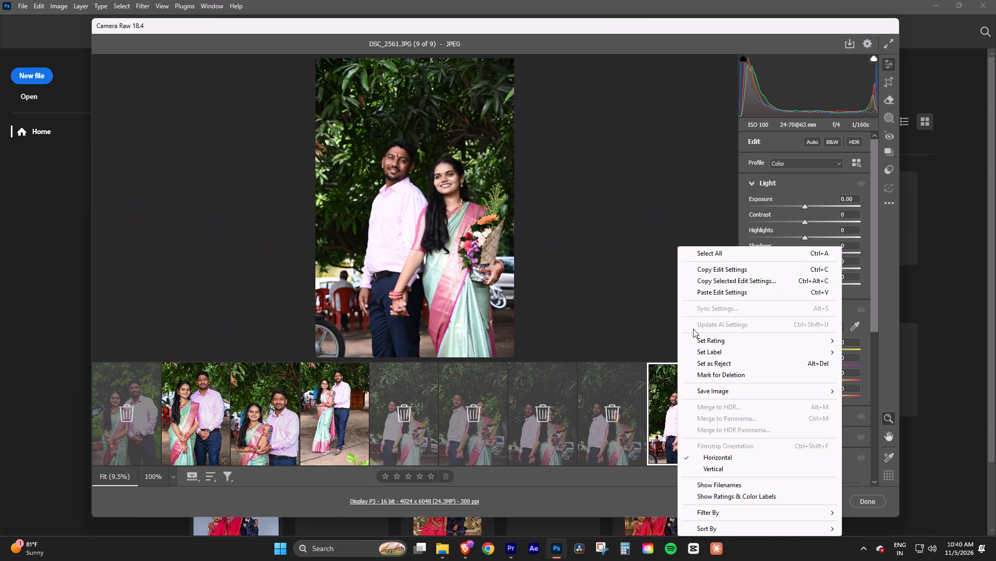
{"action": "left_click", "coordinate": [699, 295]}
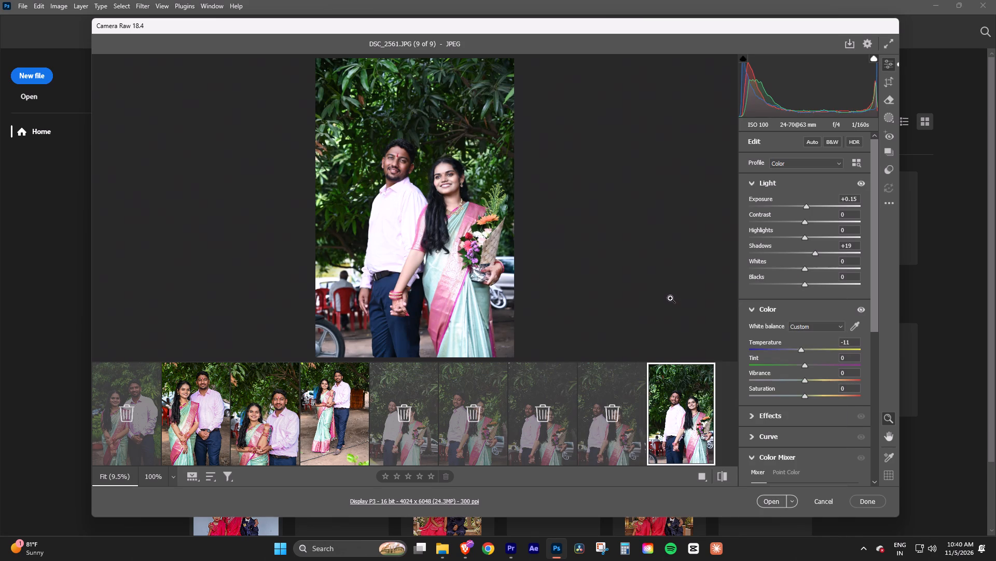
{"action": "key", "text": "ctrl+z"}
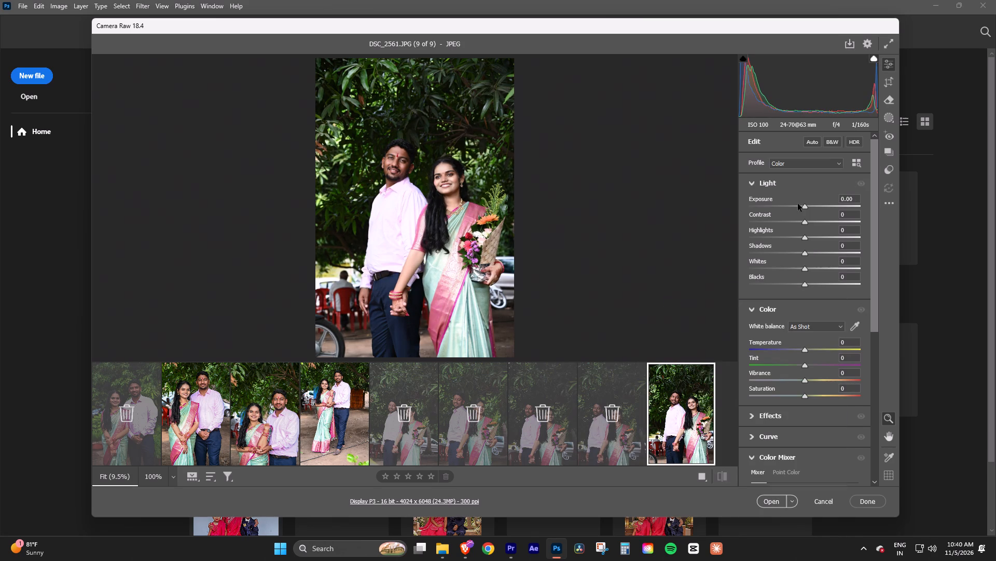
Apply the Auto tone adjustment to DSC_2561.
{"action": "left_click", "coordinate": [821, 144]}
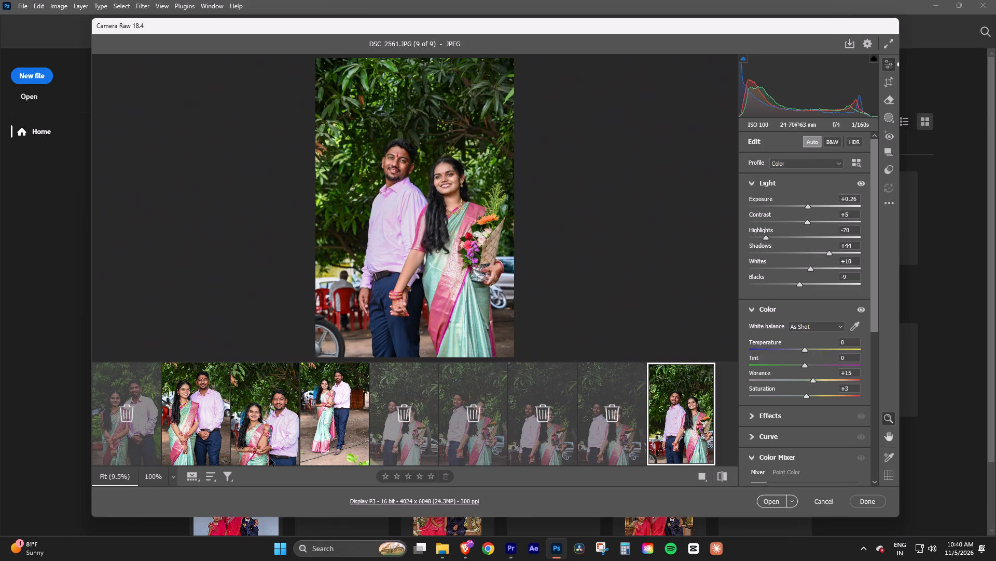
Fine-tune the light of DSC_2553: Exposure -0.10, Contrast +1, Shadows +74 and Whites -7.
{"action": "left_click", "coordinate": [197, 423]}
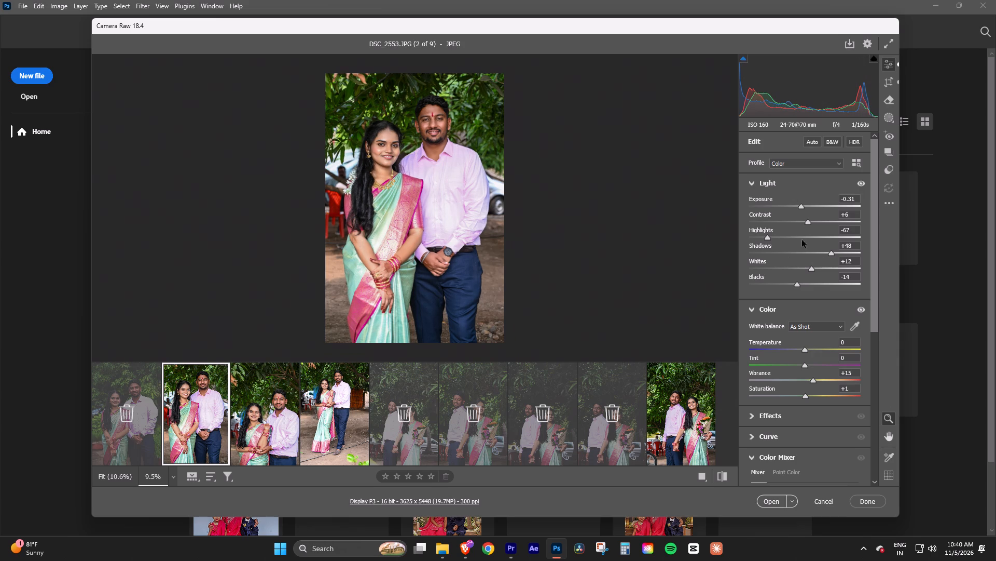
{"action": "left_click_drag", "start_coordinate": [830, 253], "coordinate": [845, 252]}
{"action": "left_click", "coordinate": [801, 206]}
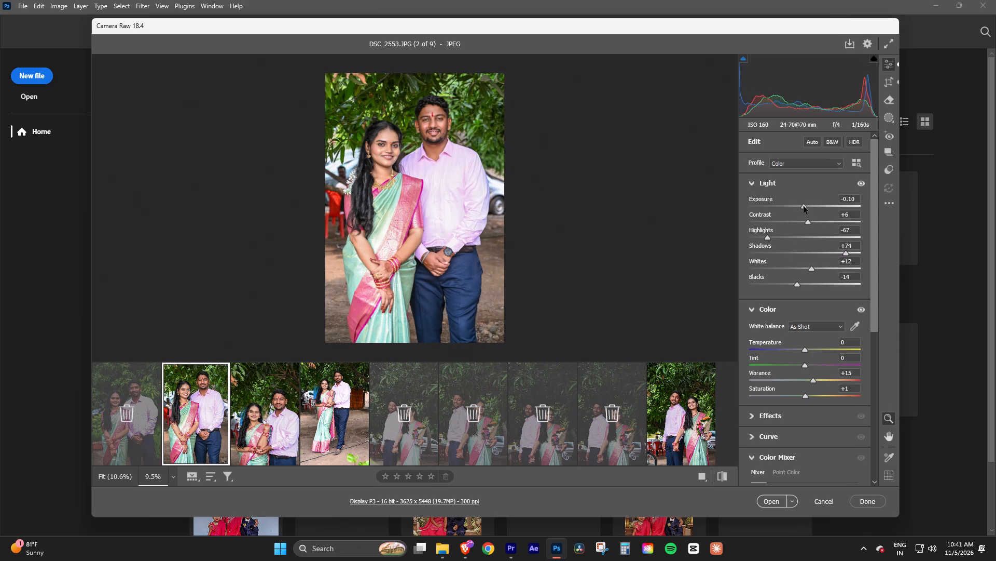
{"action": "left_click", "coordinate": [810, 222]}
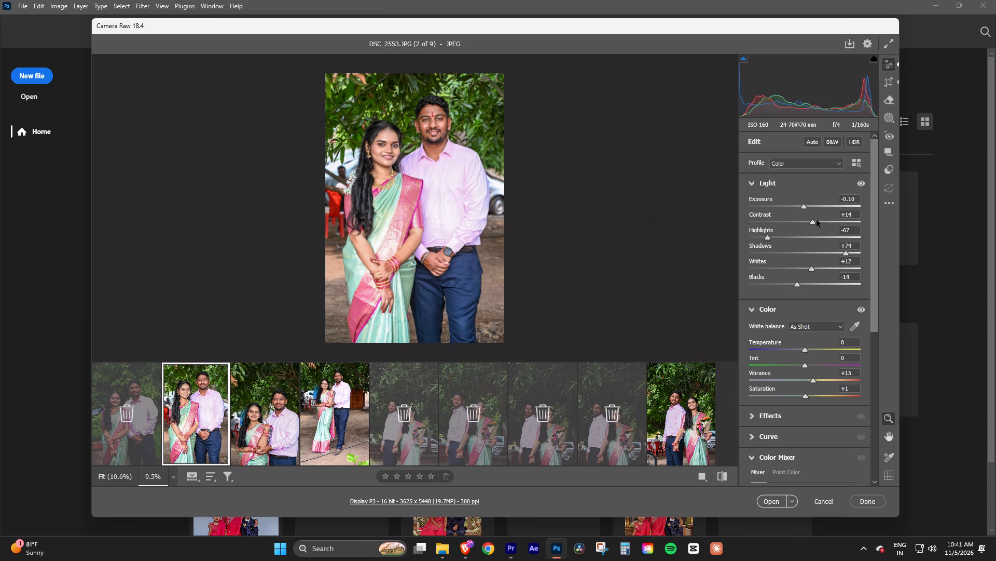
{"action": "left_click_drag", "start_coordinate": [812, 266], "coordinate": [801, 267]}
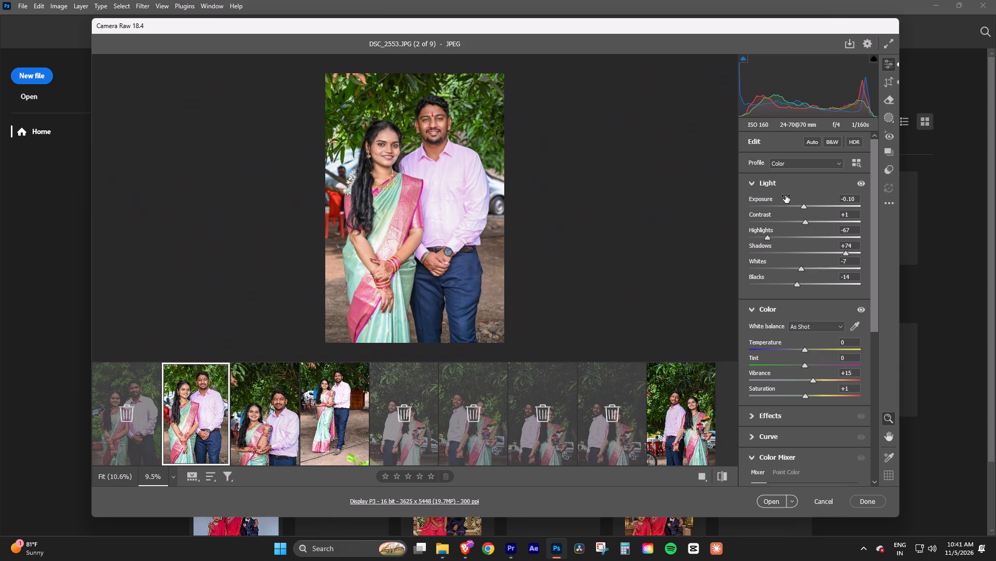
{"action": "left_click", "coordinate": [785, 184]}
Preview the favorite presets on DSC_2553, including akash re wedd, and return to the edit settings.
{"action": "left_click", "coordinate": [892, 167]}
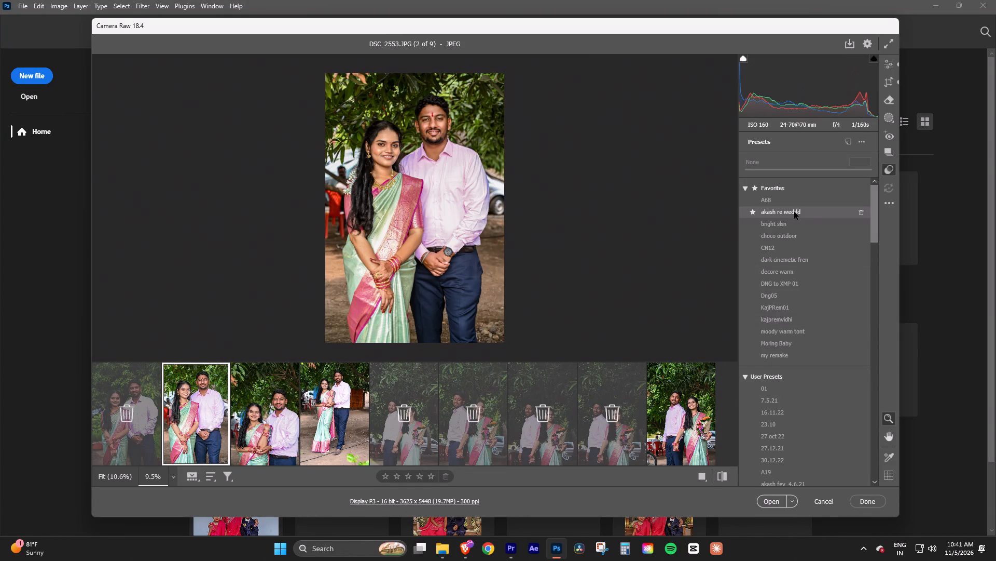
{"action": "left_click", "coordinate": [892, 63]}
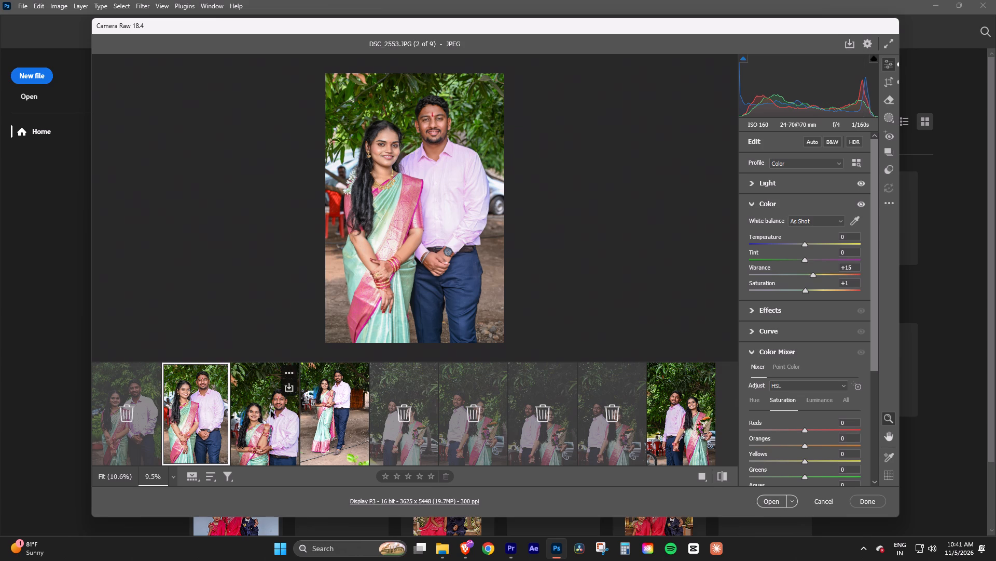
Filter the filmstrip to show only the photos that are not marked for deletion.
{"action": "left_click", "coordinate": [210, 476]}
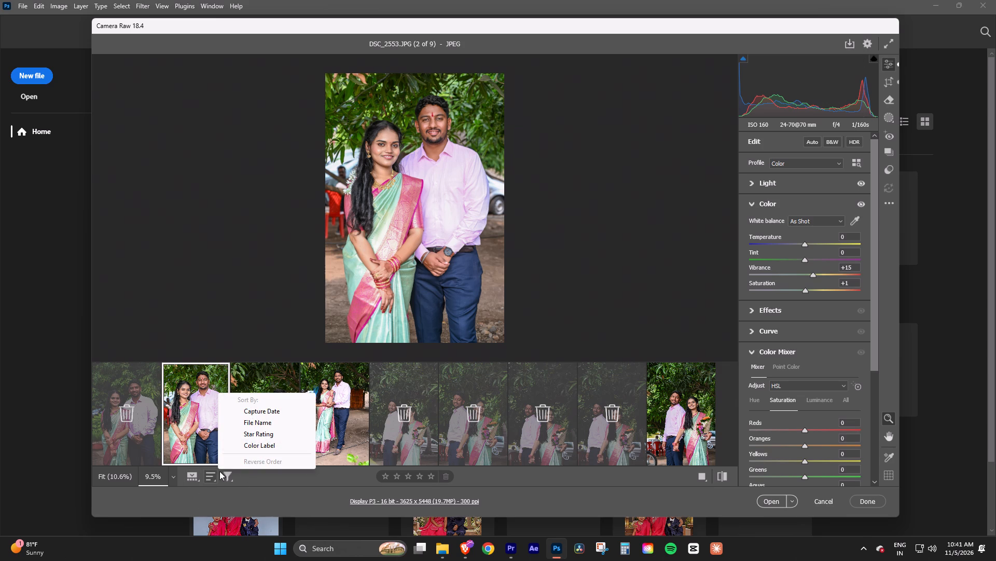
{"action": "left_click", "coordinate": [195, 479]}
{"action": "left_click", "coordinate": [195, 476]}
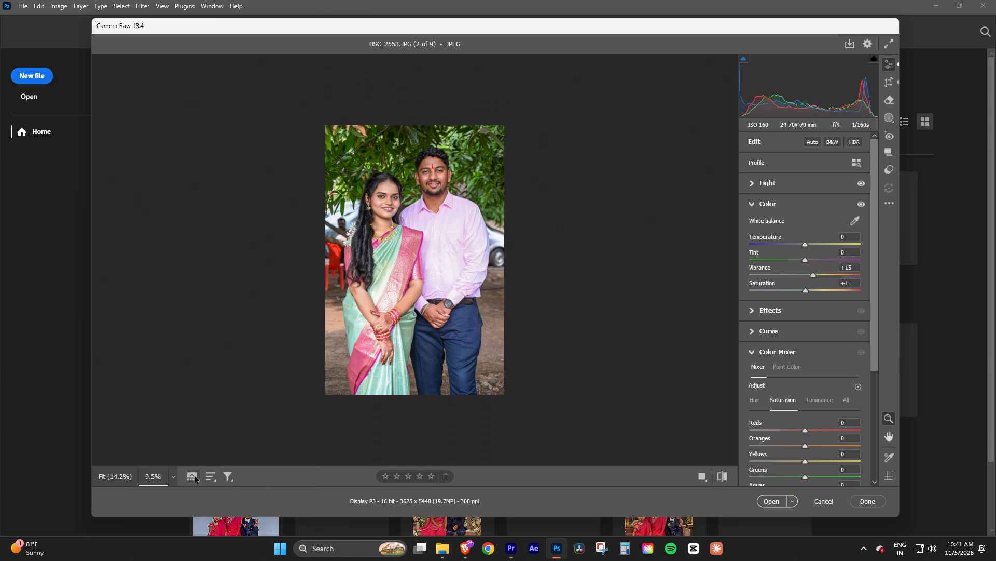
{"action": "left_click", "coordinate": [230, 477]}
{"action": "left_click", "coordinate": [276, 513]}
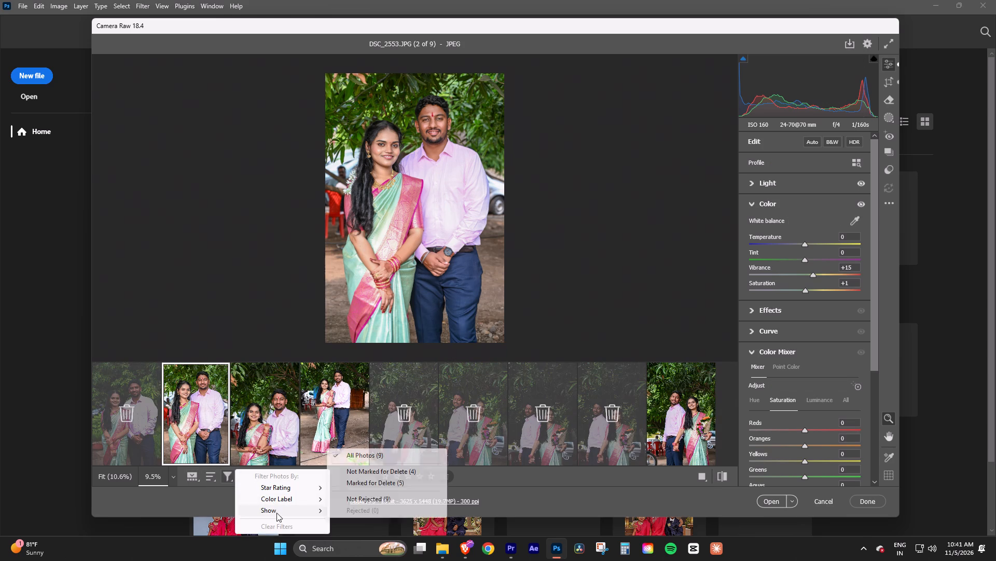
{"action": "left_click", "coordinate": [374, 473]}
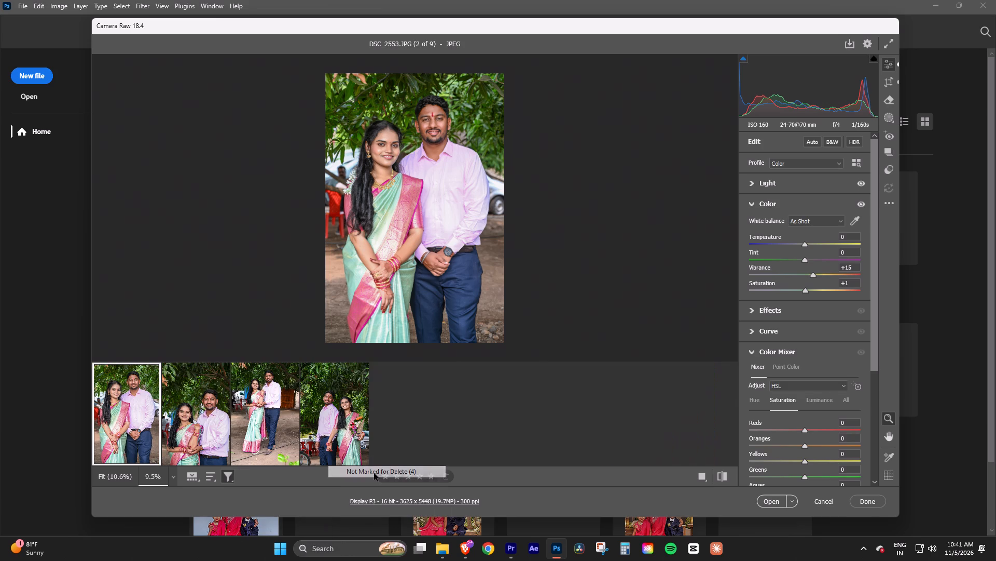
Crop DSC_2554 slightly tighter around the couple, to about 3884 x 5838 pixels.
{"action": "left_click", "coordinate": [184, 430]}
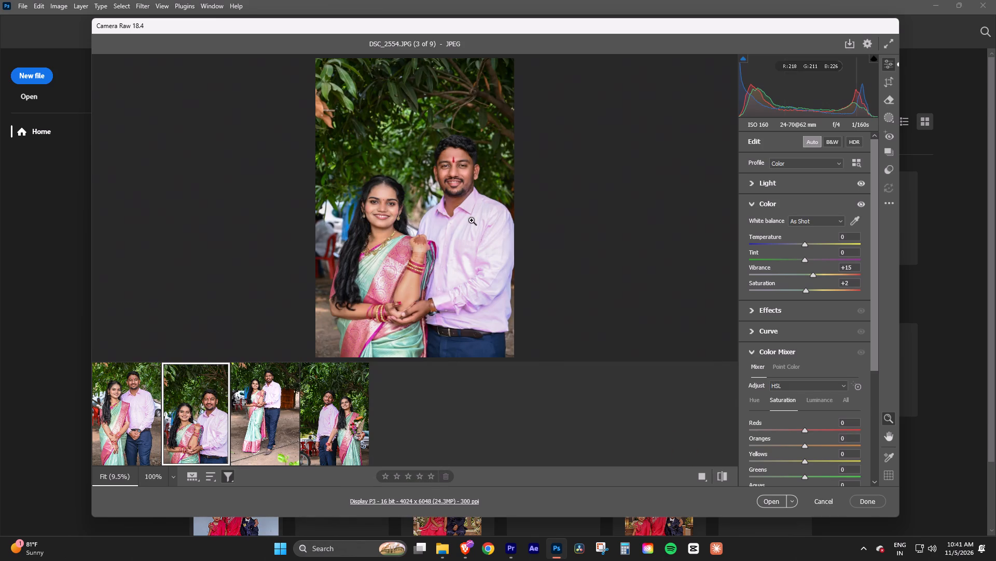
{"action": "left_click", "coordinate": [891, 83]}
{"action": "left_click_drag", "start_coordinate": [316, 58], "coordinate": [319, 63]}
{"action": "left_click", "coordinate": [887, 61]}
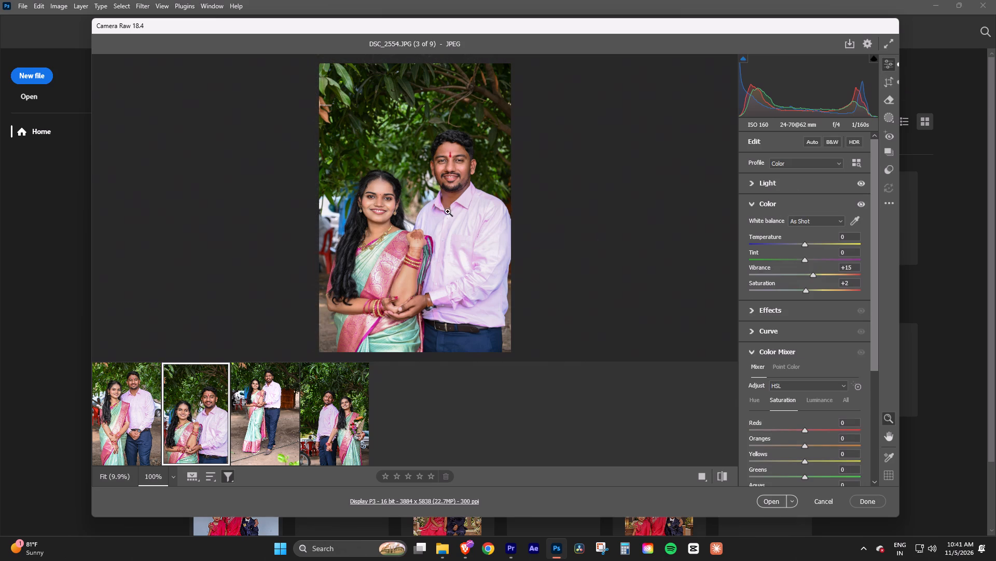
Examine both faces in DSC_2554 up close, and return to the full view of the photo.
{"action": "left_click_drag", "start_coordinate": [394, 185], "coordinate": [459, 251]}
{"action": "left_click", "coordinate": [456, 192]}
{"action": "left_click_drag", "start_coordinate": [451, 166], "coordinate": [461, 198]}
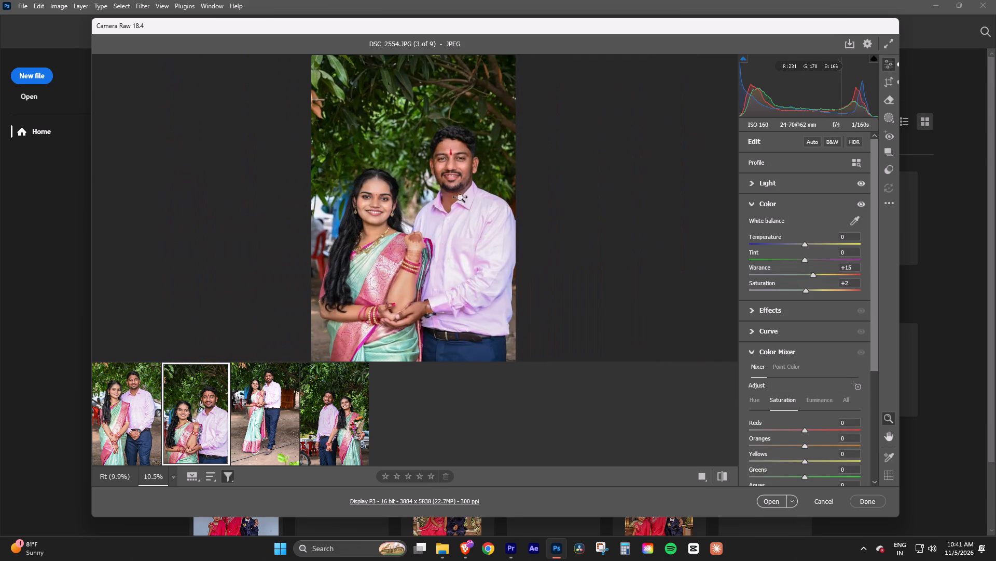
{"action": "left_click_drag", "start_coordinate": [461, 198], "coordinate": [482, 242]}
{"action": "left_click_drag", "start_coordinate": [440, 195], "coordinate": [460, 242]}
{"action": "left_click_drag", "start_coordinate": [426, 210], "coordinate": [447, 239]}
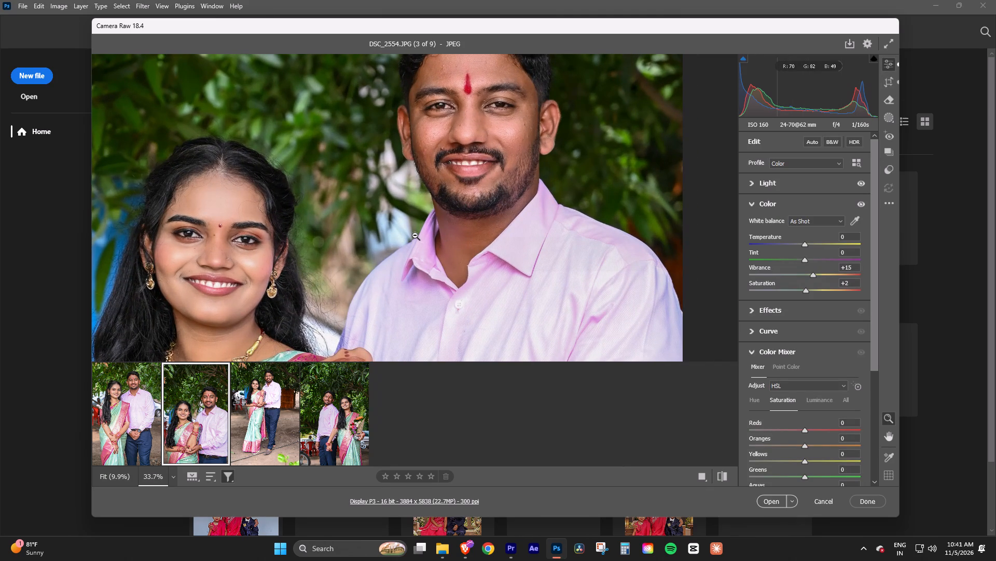
{"action": "left_click_drag", "start_coordinate": [231, 230], "coordinate": [252, 255]}
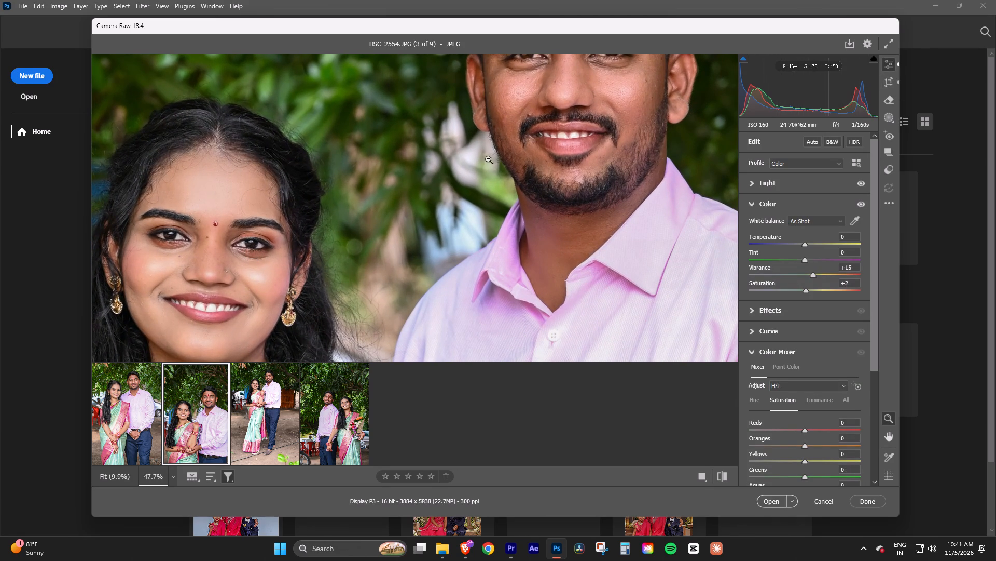
{"action": "key", "text": "space"}
{"action": "key", "text": "space"}
{"action": "key", "text": "space"}
{"action": "key", "text": "space"}
{"action": "key", "text": "space"}
{"action": "key", "text": "space"}
{"action": "key", "text": "space"}
{"action": "key", "text": "space"}
{"action": "key", "text": "space"}
{"action": "key", "text": "space"}
{"action": "key", "text": "space"}
{"action": "key", "text": "space"}
{"action": "key", "text": "space"}
{"action": "left_click_drag", "start_coordinate": [529, 108], "coordinate": [499, 211]}
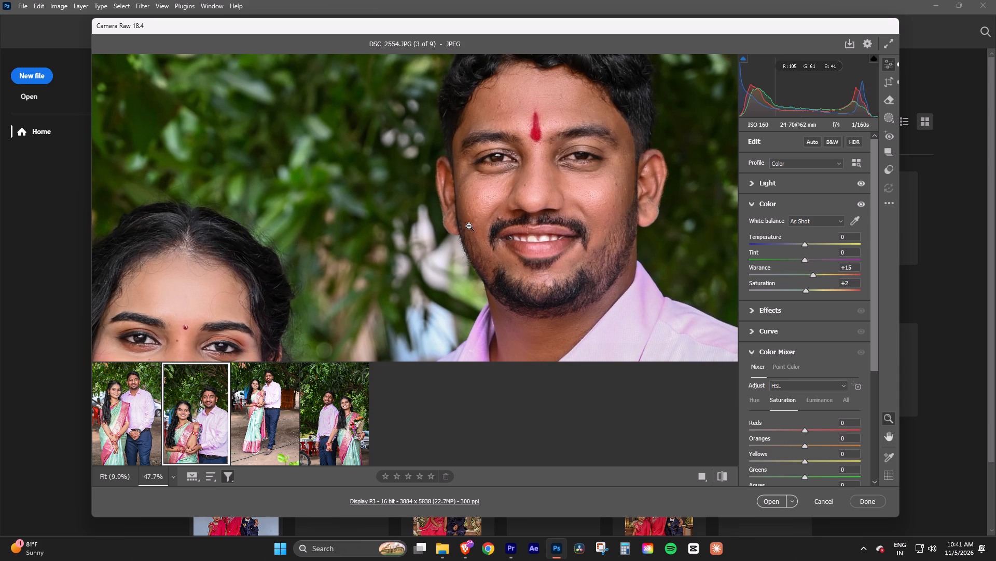
{"action": "left_click", "coordinate": [469, 226]}
{"action": "left_click", "coordinate": [451, 214]}
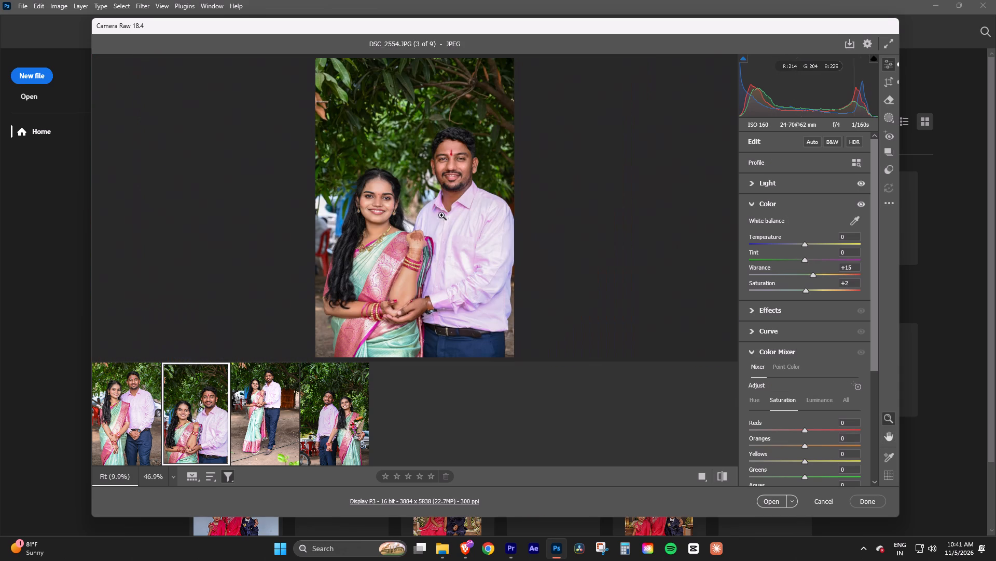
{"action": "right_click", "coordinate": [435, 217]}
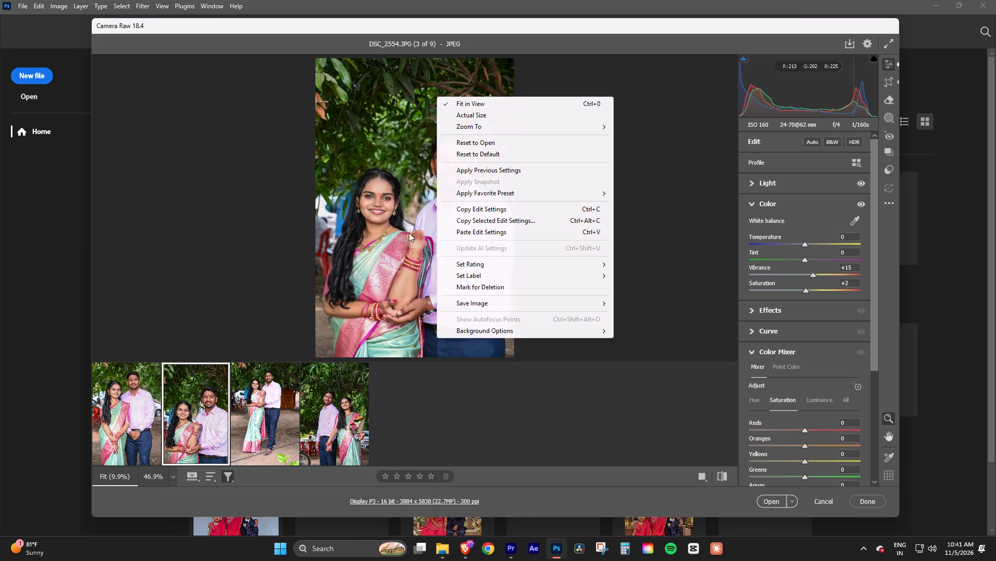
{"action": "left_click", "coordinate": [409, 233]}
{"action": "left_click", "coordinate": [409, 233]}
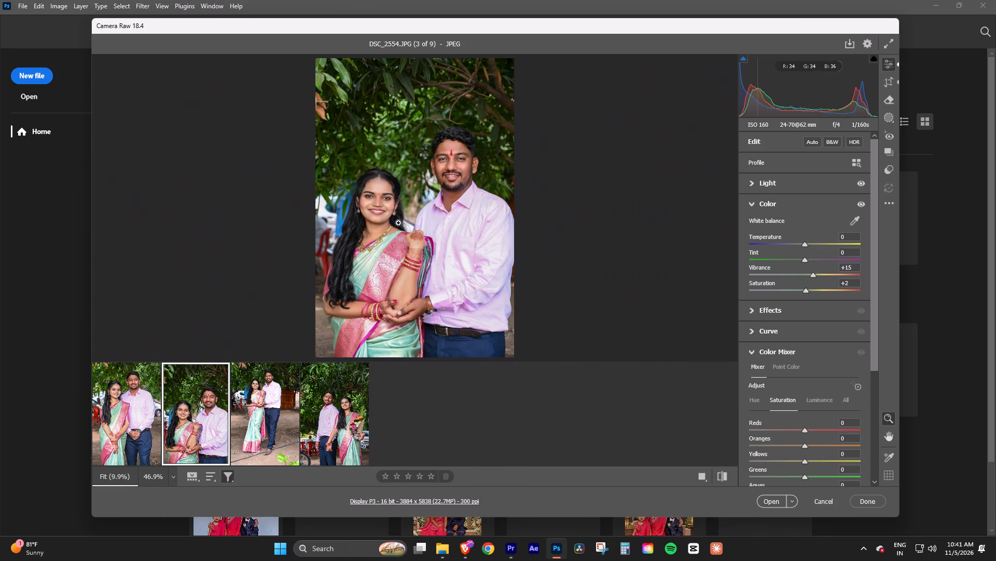
Crop DSC_2555 tighter around the couple, to about 3688 x 5543 pixels.
{"action": "left_click", "coordinate": [263, 428]}
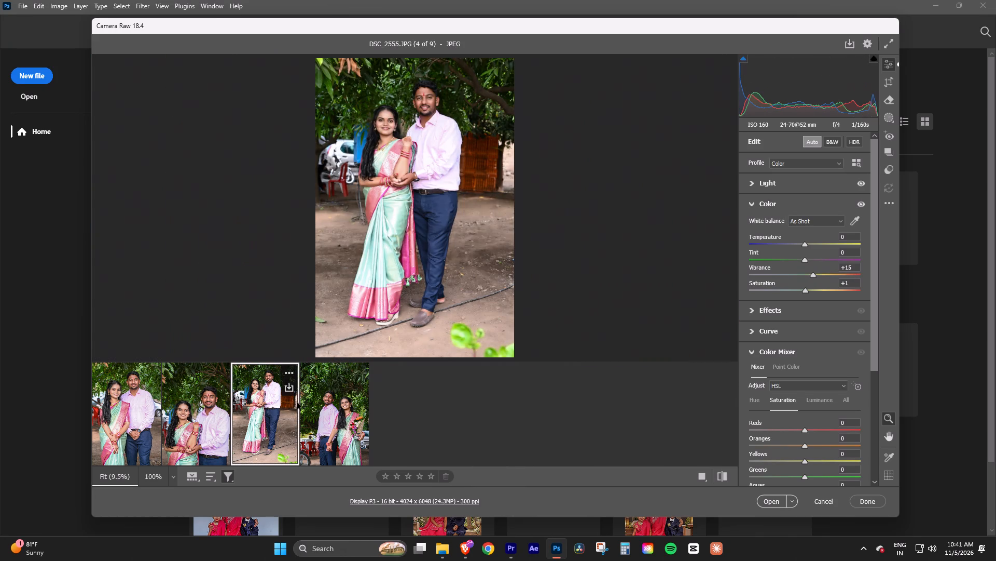
{"action": "left_click", "coordinate": [891, 84]}
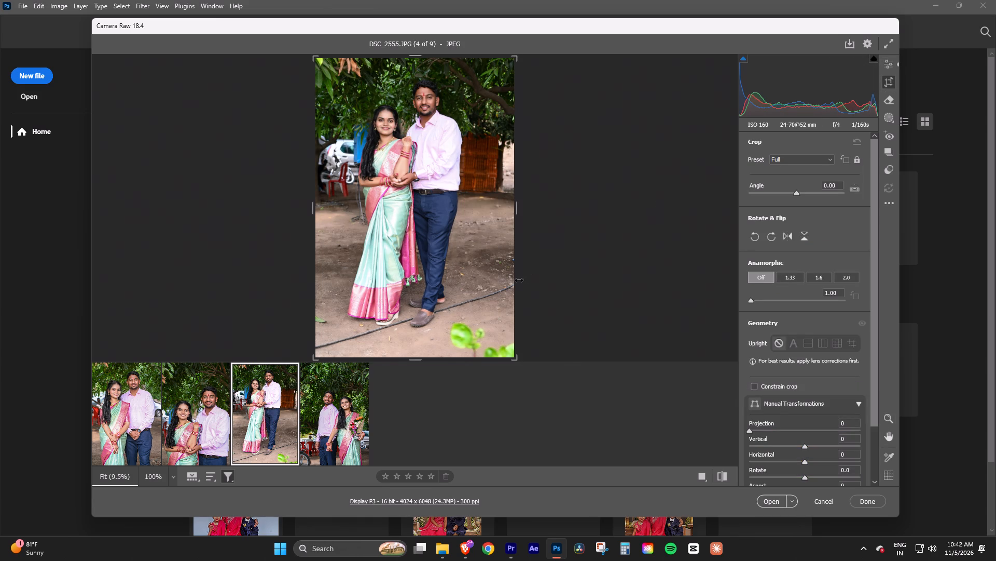
{"action": "left_click_drag", "start_coordinate": [514, 354], "coordinate": [508, 351]}
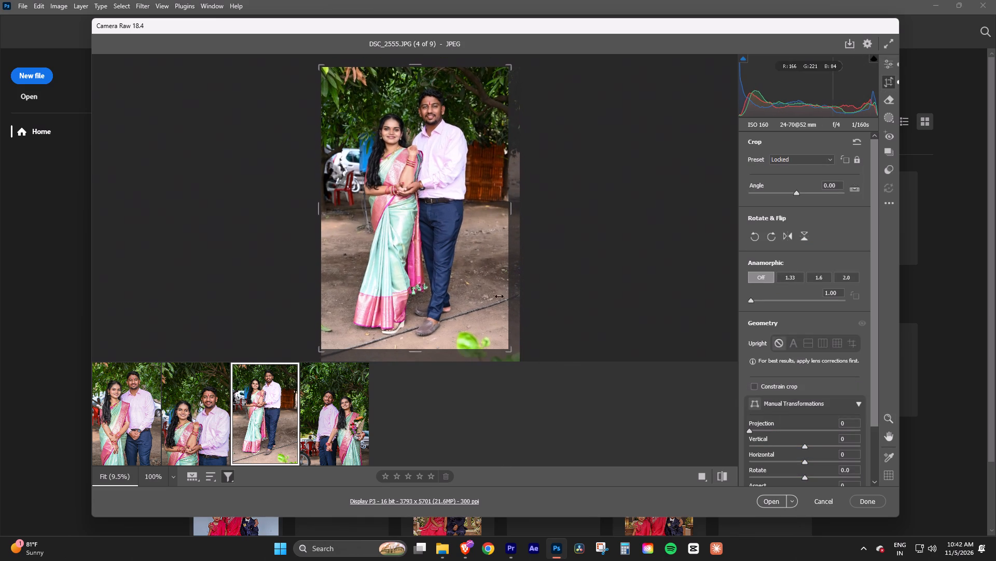
{"action": "left_click", "coordinate": [317, 66]}
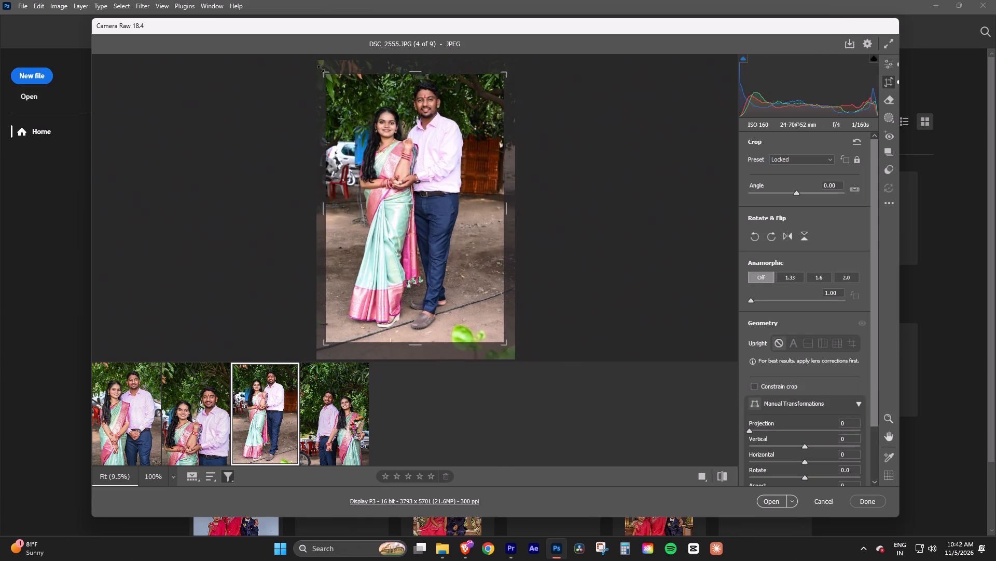
{"action": "left_click", "coordinate": [411, 135]}
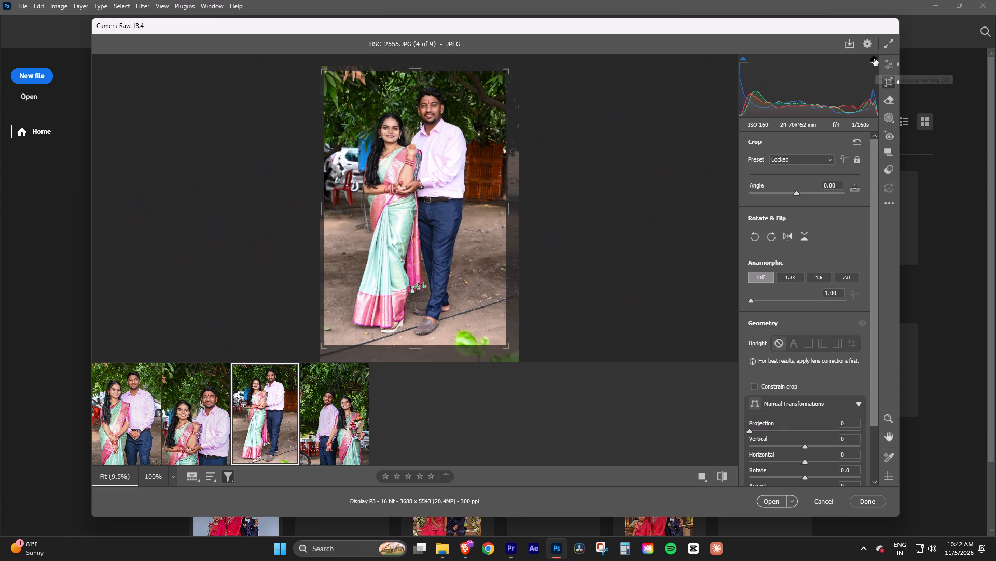
{"action": "left_click", "coordinate": [888, 69]}
Fine-tune the light of DSC_2561: Shadows +62, Exposure +0.35 and Contrast +11.
{"action": "left_click", "coordinate": [342, 430]}
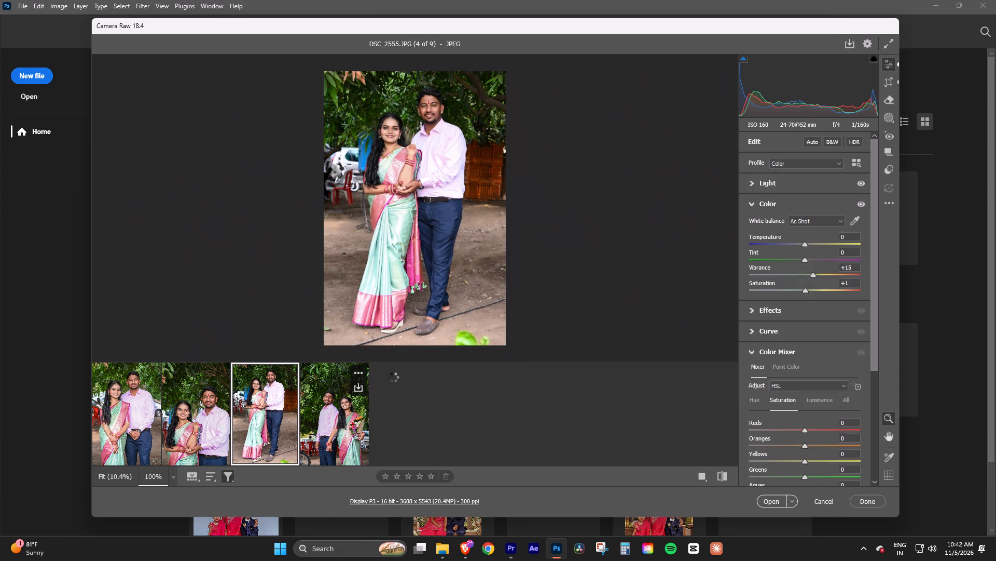
{"action": "left_click_drag", "start_coordinate": [450, 233], "coordinate": [440, 232]}
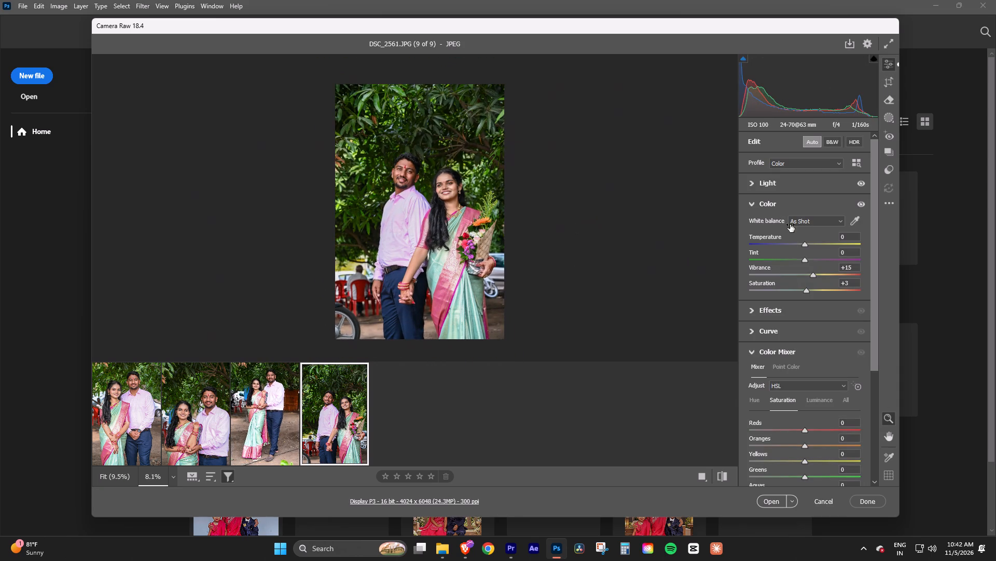
{"action": "left_click", "coordinate": [778, 210]}
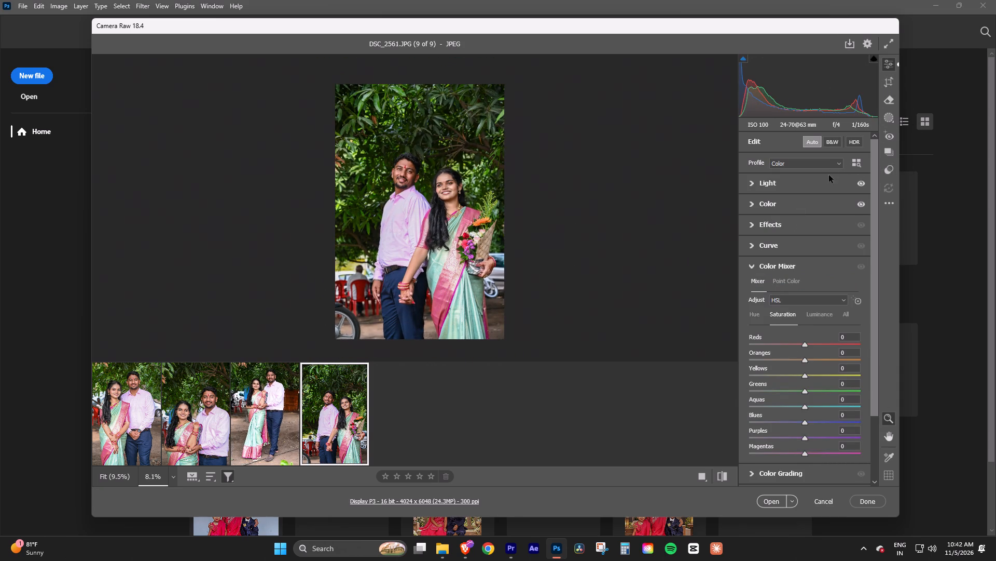
{"action": "left_click", "coordinate": [817, 184]}
{"action": "left_click_drag", "start_coordinate": [829, 252], "coordinate": [841, 250]}
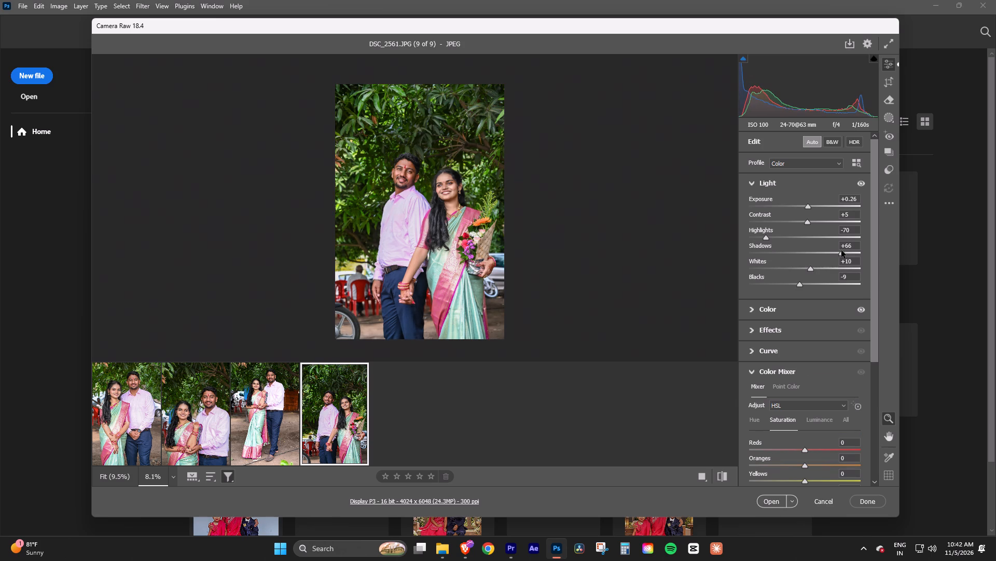
{"action": "left_click_drag", "start_coordinate": [841, 250], "coordinate": [839, 250]}
{"action": "left_click", "coordinate": [808, 206]}
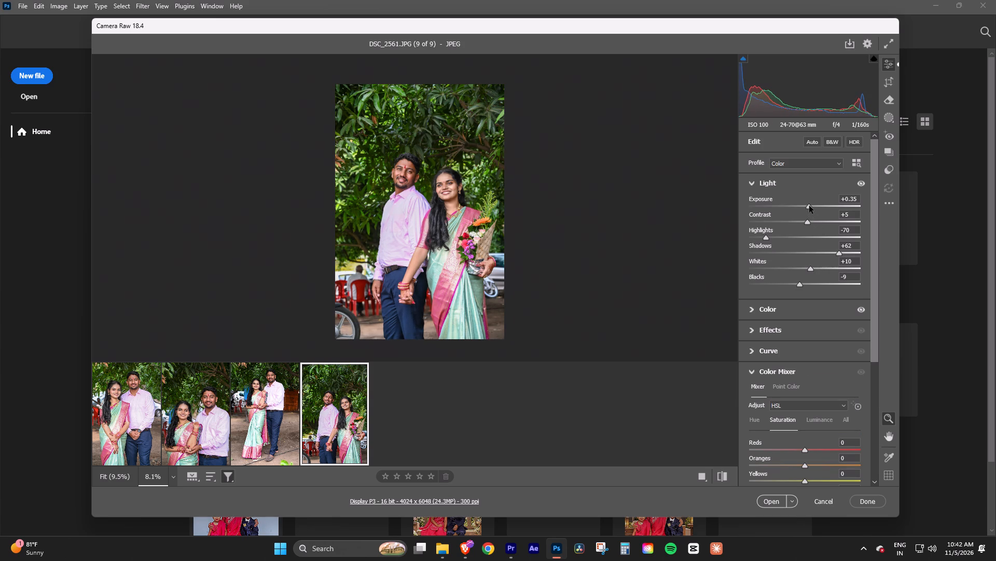
{"action": "left_click", "coordinate": [806, 222]}
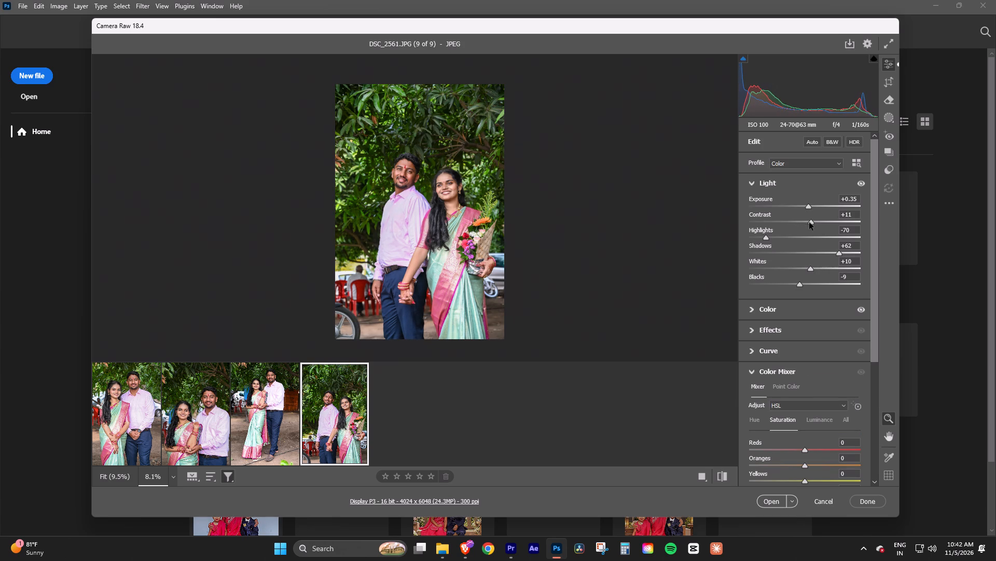
{"action": "left_click", "coordinate": [798, 189]}
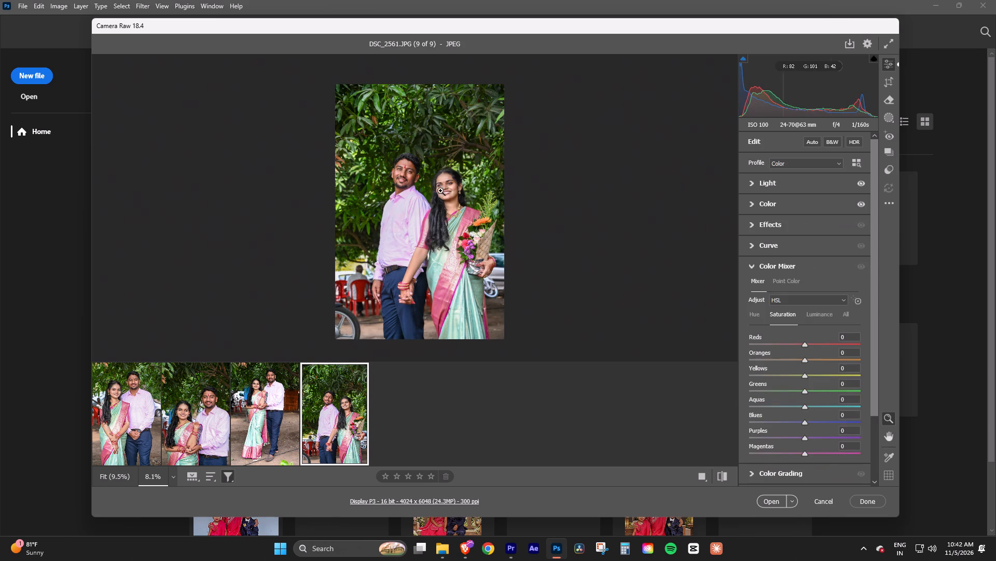
Examine both faces in DSC_2561 up close, and return to the full view of the photo.
{"action": "left_click_drag", "start_coordinate": [383, 179], "coordinate": [457, 258]}
{"action": "left_click", "coordinate": [493, 220]}
{"action": "left_click_drag", "start_coordinate": [463, 162], "coordinate": [499, 253]}
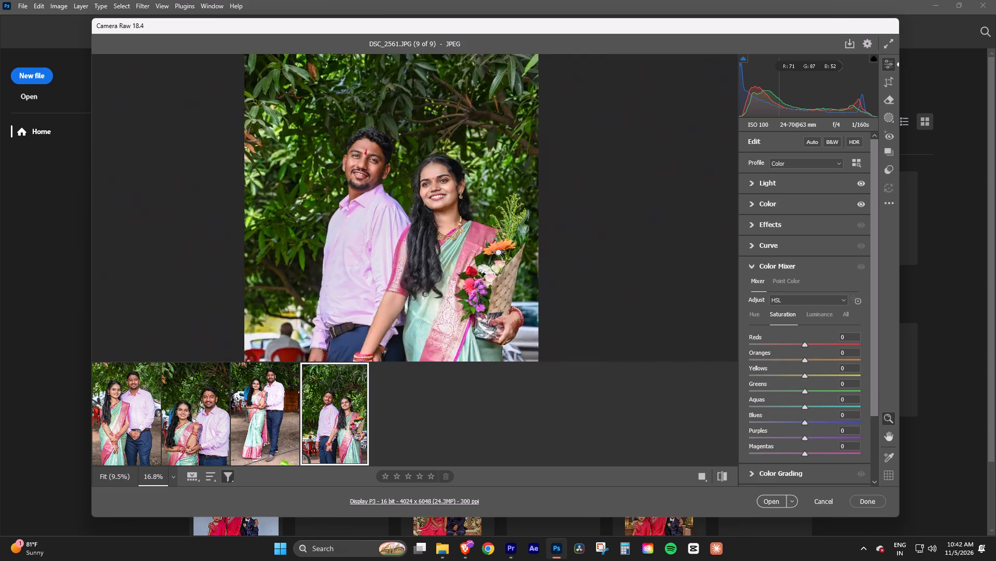
{"action": "left_click_drag", "start_coordinate": [499, 253], "coordinate": [499, 255]}
{"action": "left_click_drag", "start_coordinate": [400, 186], "coordinate": [439, 237]}
{"action": "left_click_drag", "start_coordinate": [433, 206], "coordinate": [457, 244]}
{"action": "left_click_drag", "start_coordinate": [313, 167], "coordinate": [321, 186]}
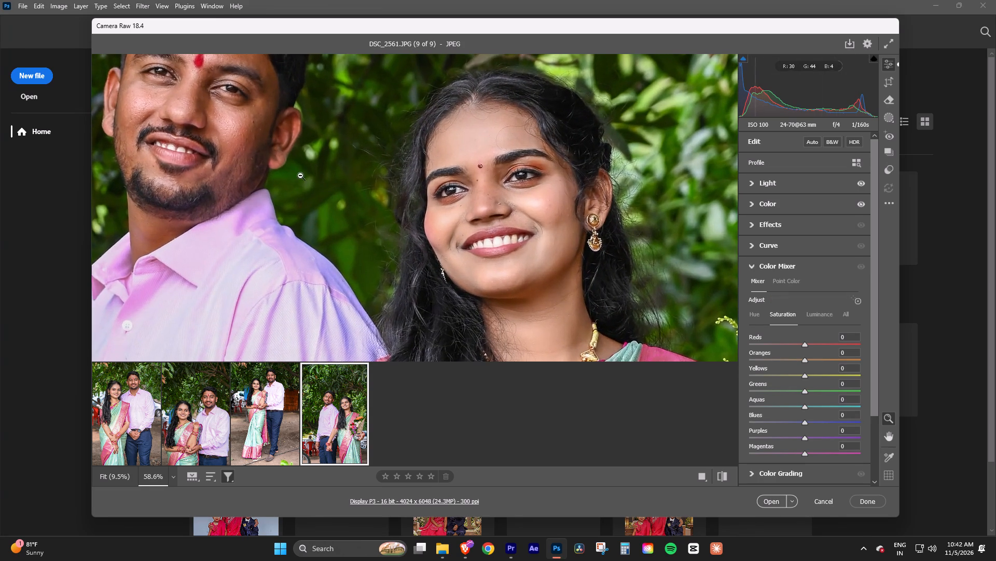
{"action": "key", "text": "space"}
{"action": "key", "text": "space"}
{"action": "key", "text": "space"}
{"action": "left_click_drag", "start_coordinate": [265, 151], "coordinate": [347, 269]}
{"action": "left_click_drag", "start_coordinate": [283, 226], "coordinate": [307, 247]}
{"action": "left_click", "coordinate": [337, 246]}
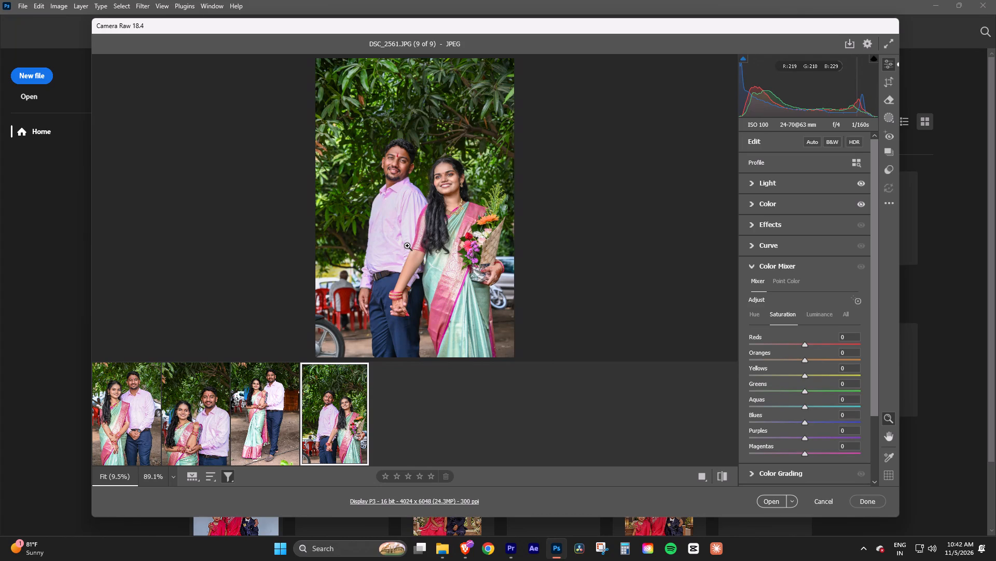
Adjust the foliage colours of DSC_2561 in the Color Mixer: Greens hue -21, Greens saturation -27 and Yellows saturation +53.
{"action": "left_click", "coordinate": [759, 315]}
{"action": "left_click_drag", "start_coordinate": [804, 391], "coordinate": [799, 391]}
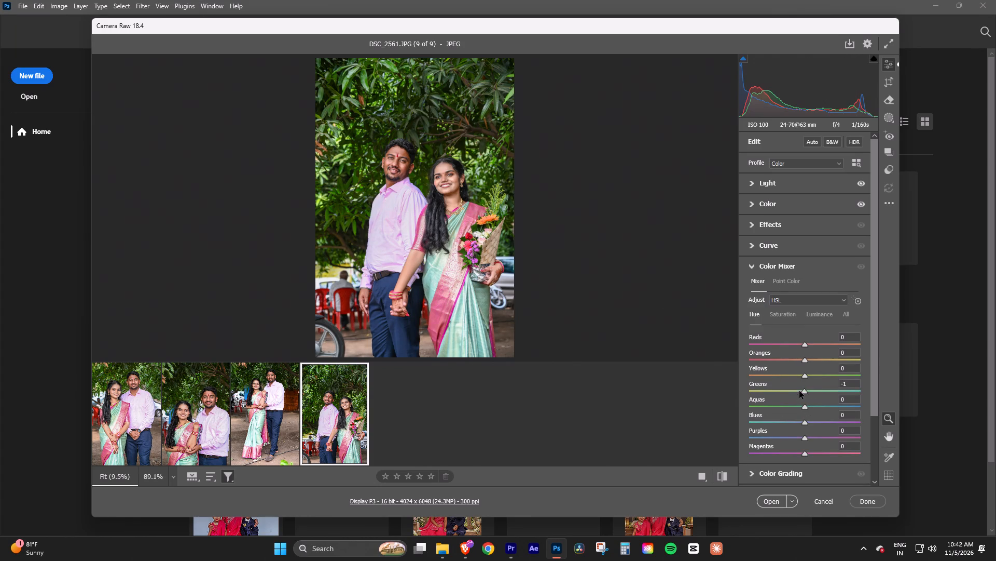
{"action": "left_click_drag", "start_coordinate": [799, 391], "coordinate": [792, 390]}
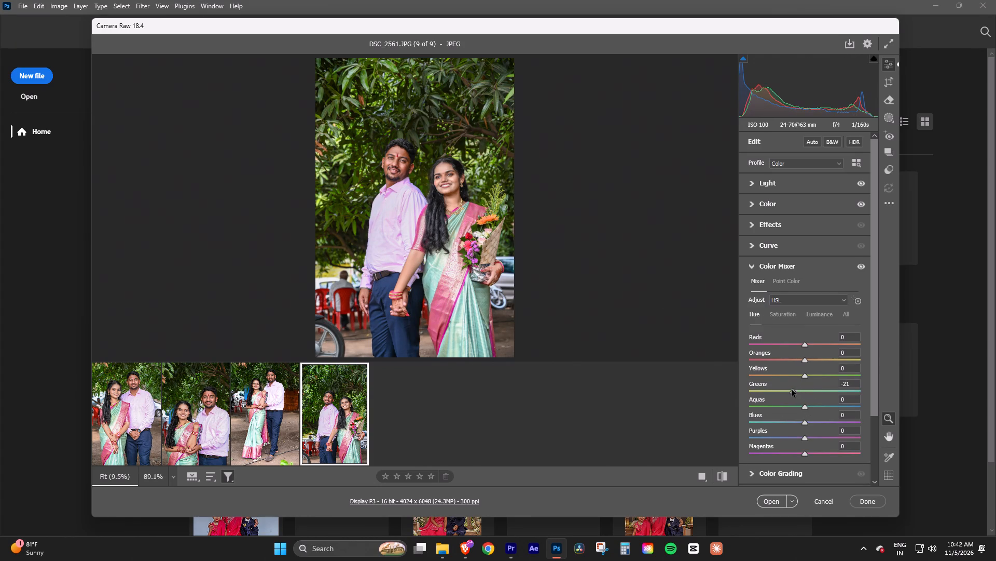
{"action": "left_click", "coordinate": [822, 317]}
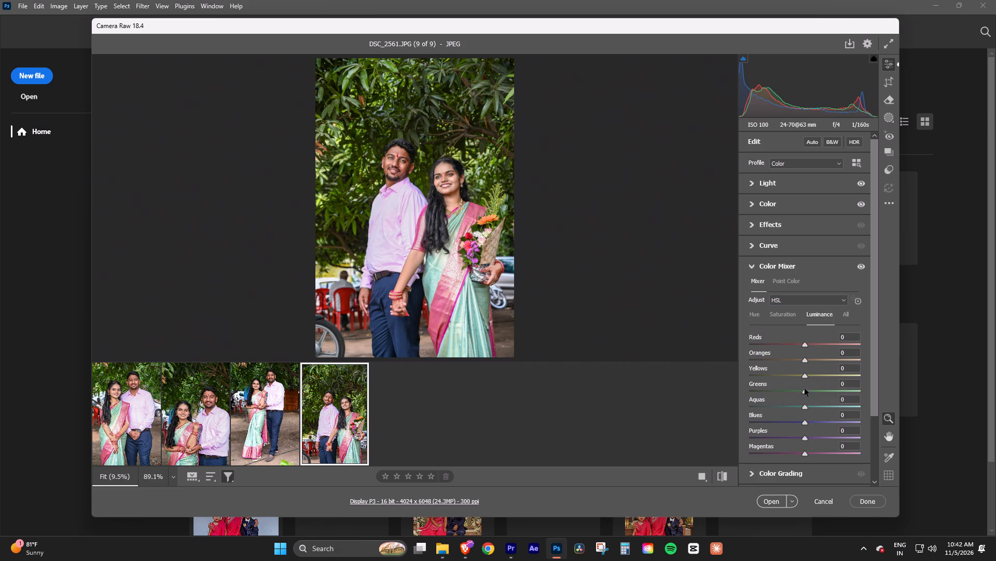
{"action": "left_click_drag", "start_coordinate": [798, 325], "coordinate": [794, 317]}
{"action": "left_click", "coordinate": [789, 314]}
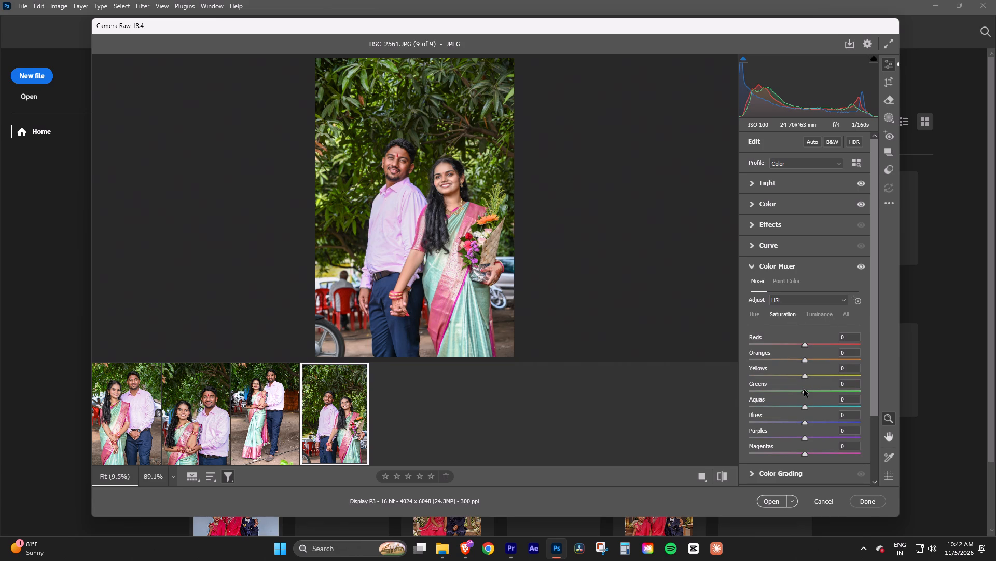
{"action": "left_click_drag", "start_coordinate": [804, 390], "coordinate": [789, 389]}
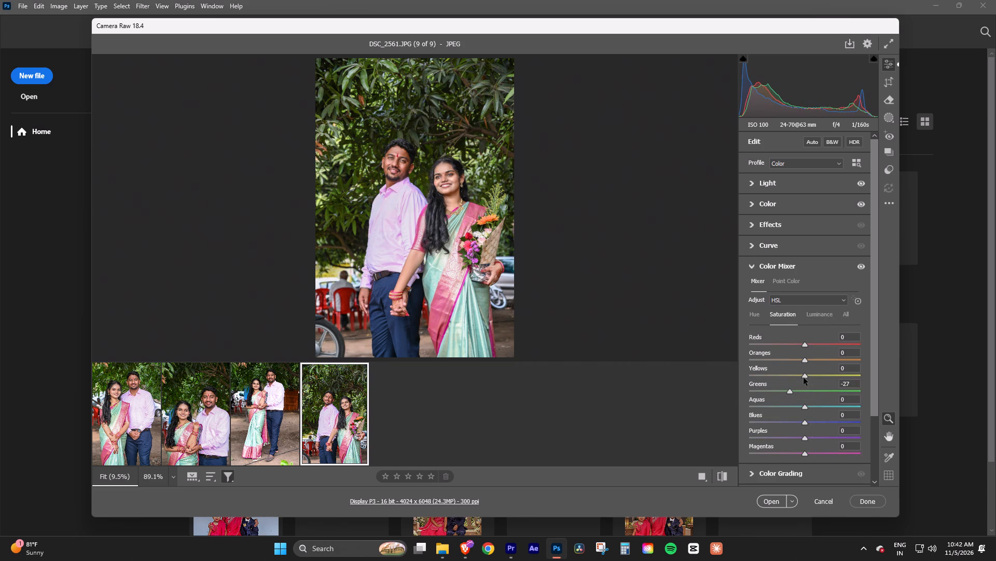
{"action": "left_click_drag", "start_coordinate": [804, 374], "coordinate": [833, 372]}
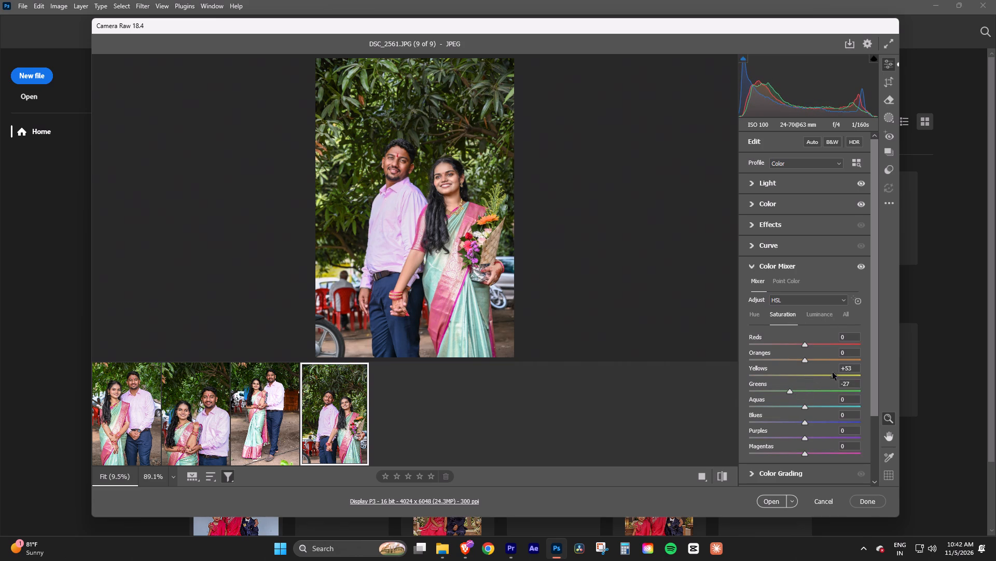
Refine the foliage colours of DSC_2561 in the Color Mixer: Yellows saturation +65 and hue +28, Greens hue -22 and saturation -43.
{"action": "left_click_drag", "start_coordinate": [833, 372], "coordinate": [840, 369]}
{"action": "left_click", "coordinate": [760, 314]}
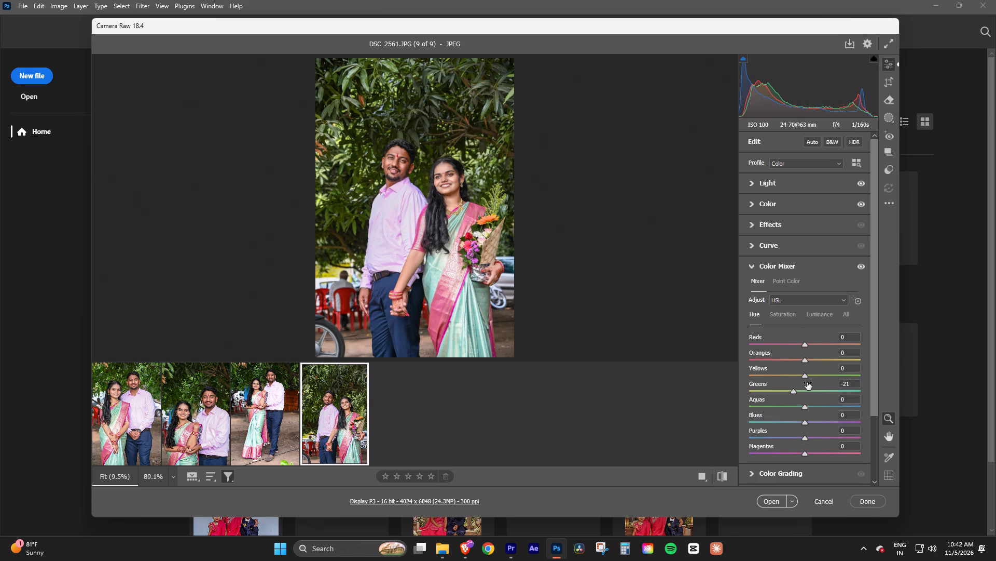
{"action": "left_click_drag", "start_coordinate": [806, 374], "coordinate": [803, 374]}
{"action": "left_click_drag", "start_coordinate": [803, 374], "coordinate": [822, 370]}
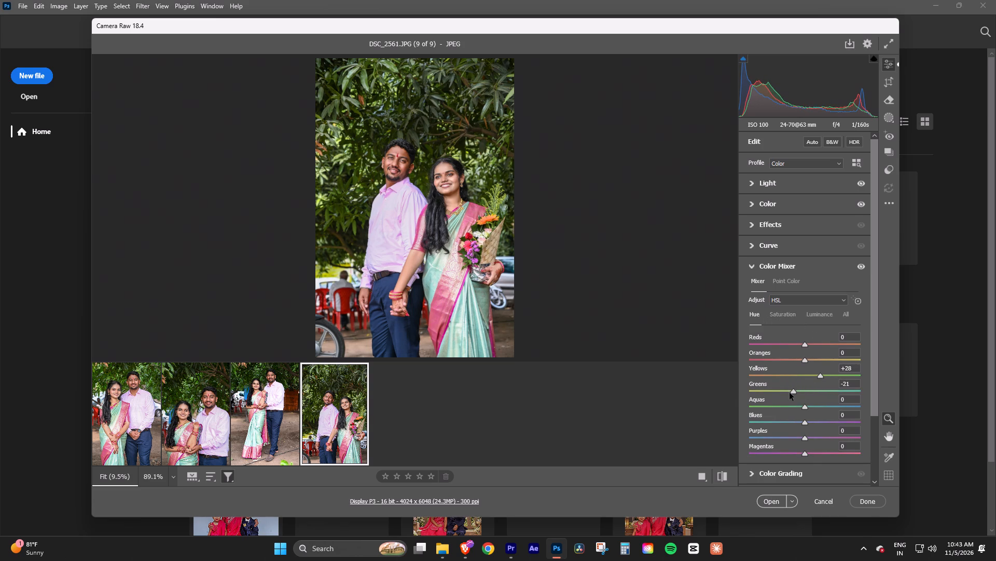
{"action": "left_click", "coordinate": [795, 390]}
{"action": "left_click", "coordinate": [788, 315]}
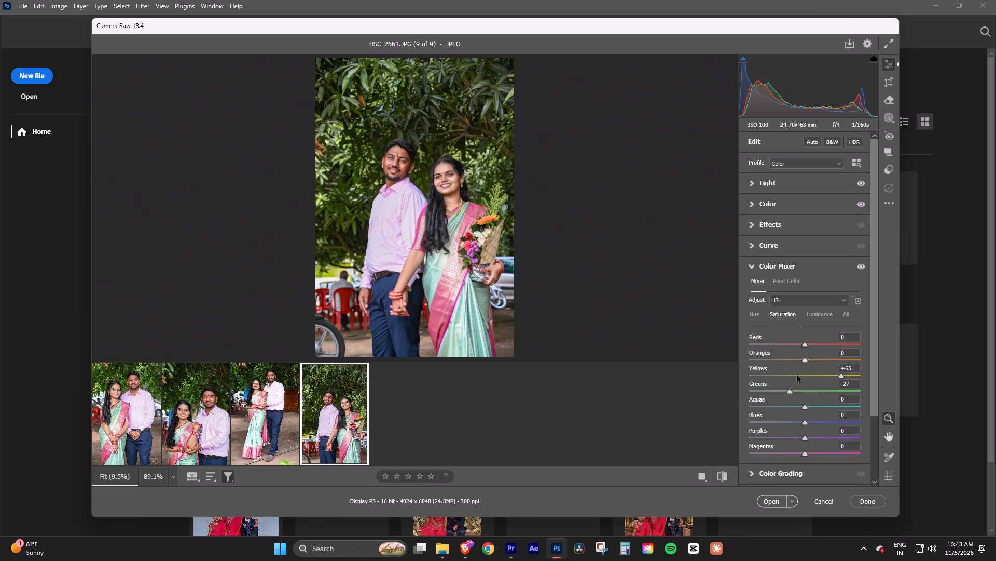
{"action": "left_click_drag", "start_coordinate": [786, 394], "coordinate": [776, 393]}
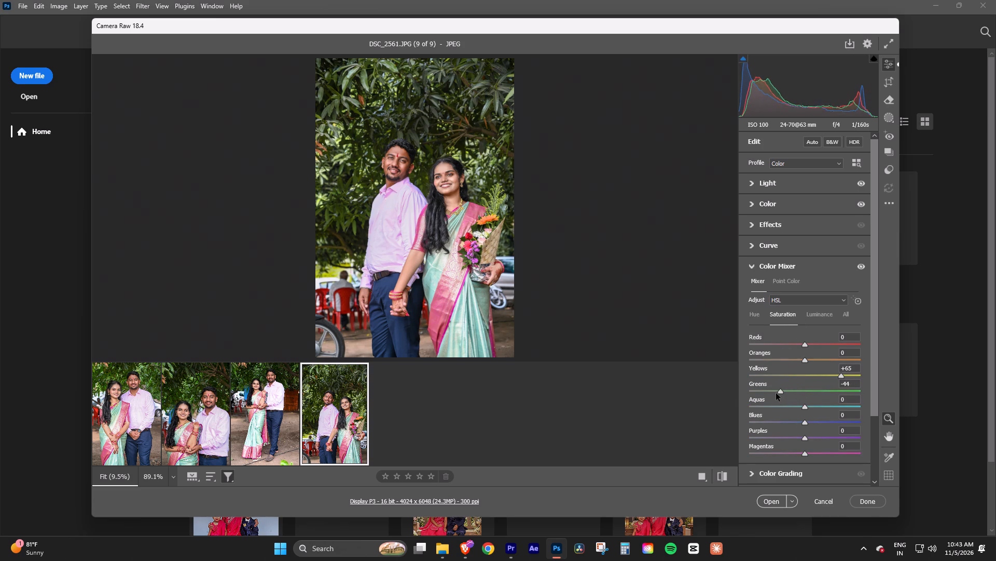
{"action": "left_click_drag", "start_coordinate": [776, 393], "coordinate": [778, 393]}
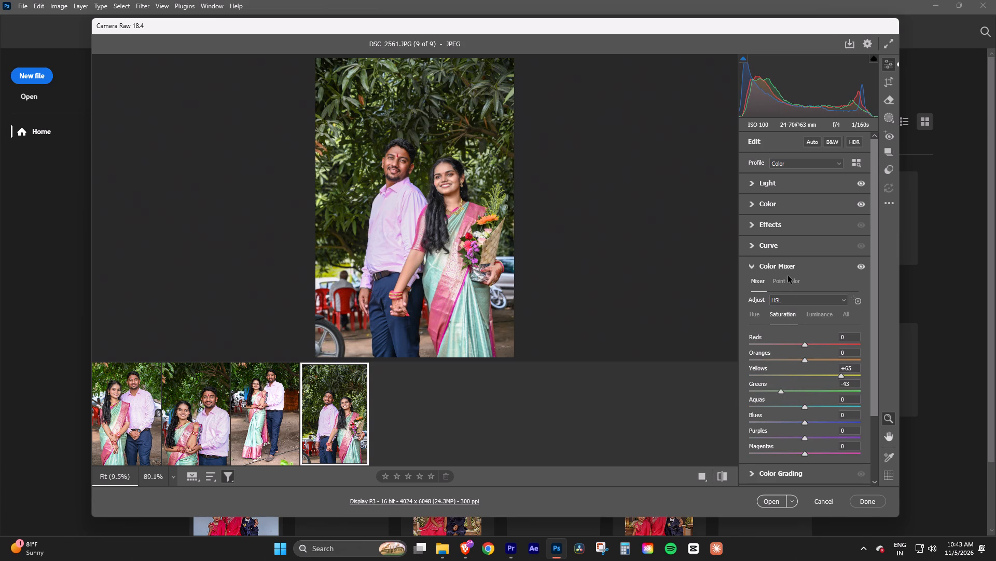
{"action": "left_click", "coordinate": [792, 268]}
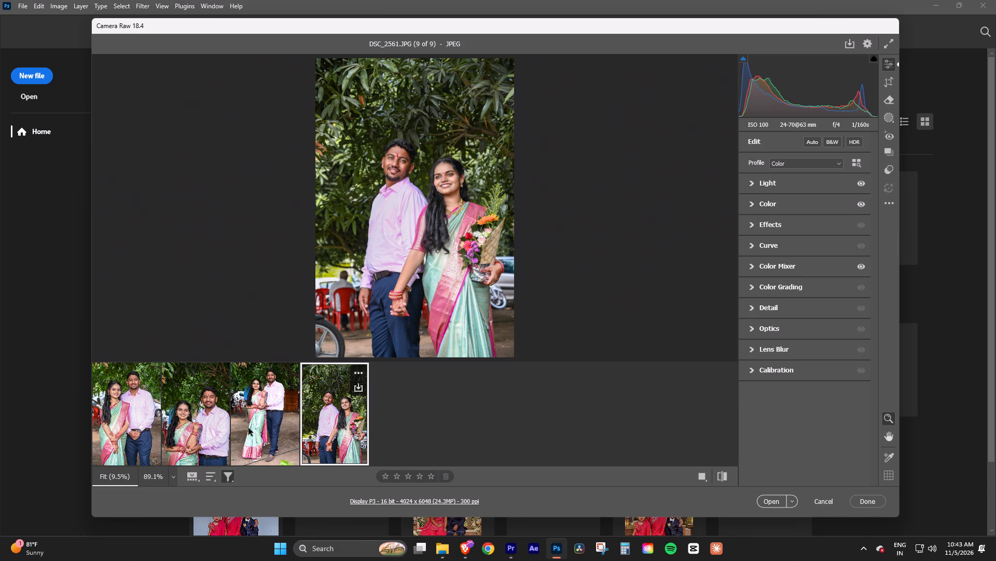
Compare the look of the other kept photos with DSC_2561 and return to DSC_2561.
{"action": "left_click", "coordinate": [257, 424]}
{"action": "left_click", "coordinate": [186, 429]}
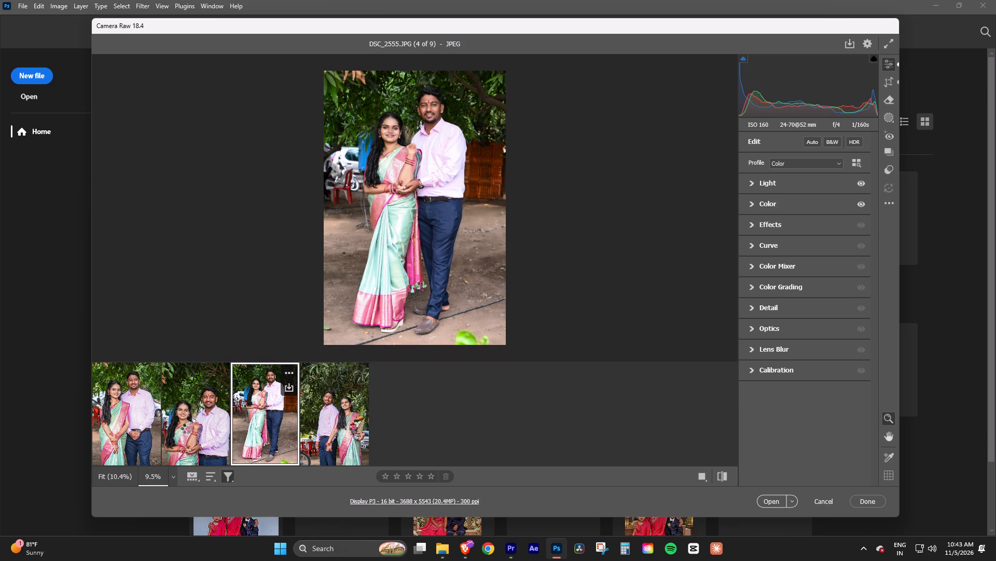
{"action": "left_click", "coordinate": [132, 421]}
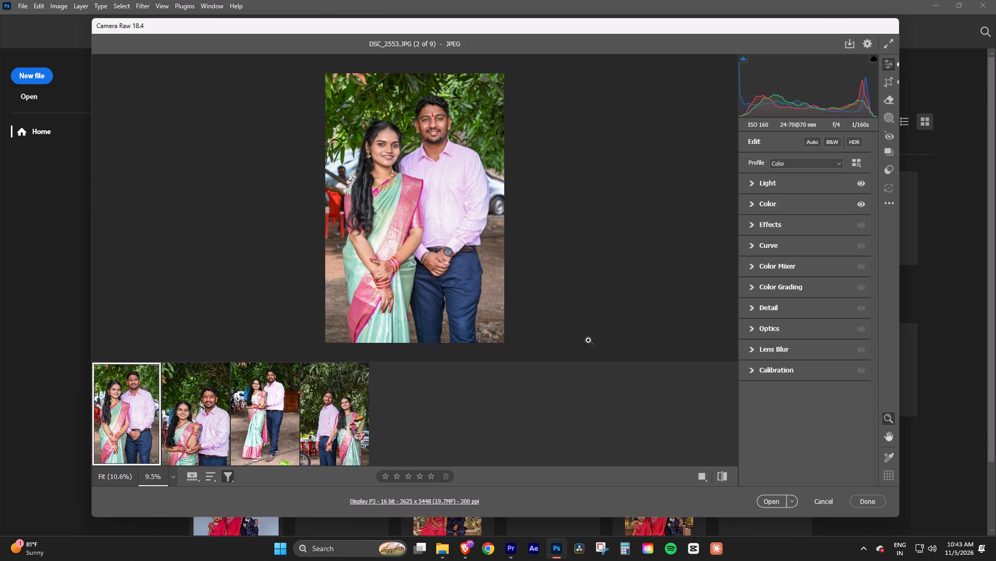
{"action": "left_click", "coordinate": [358, 426]}
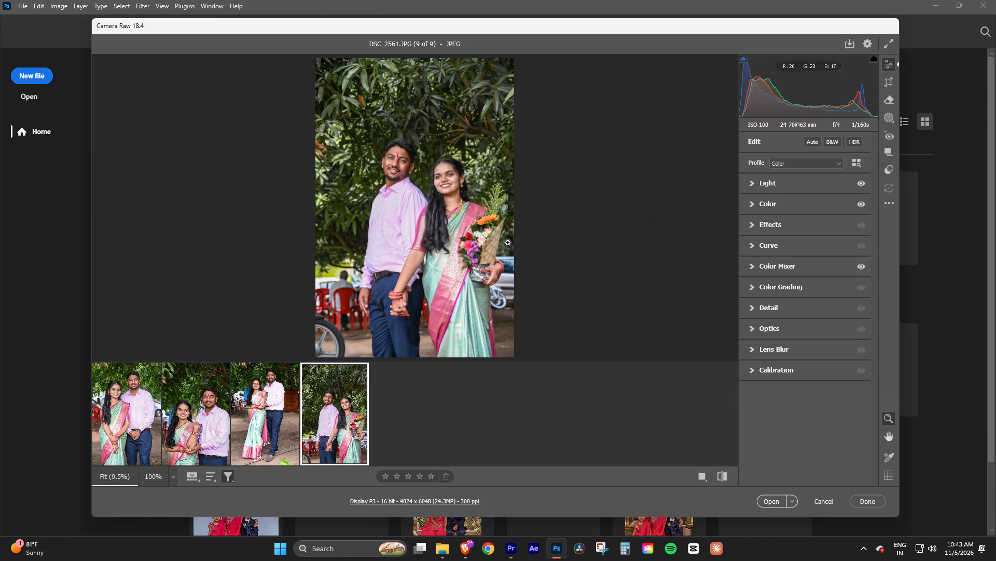
Create one mask in DSC_2561 covering the man's facial skin, body skin, eyebrows, eye sclera, iris and pupil, lips and facial hair.
{"action": "left_click", "coordinate": [888, 120]}
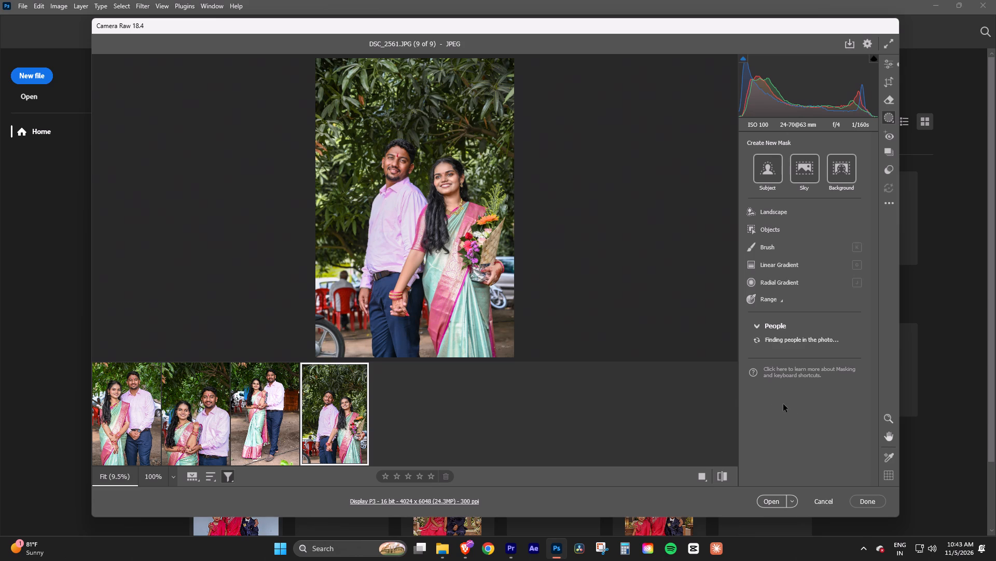
{"action": "left_click", "coordinate": [788, 354]}
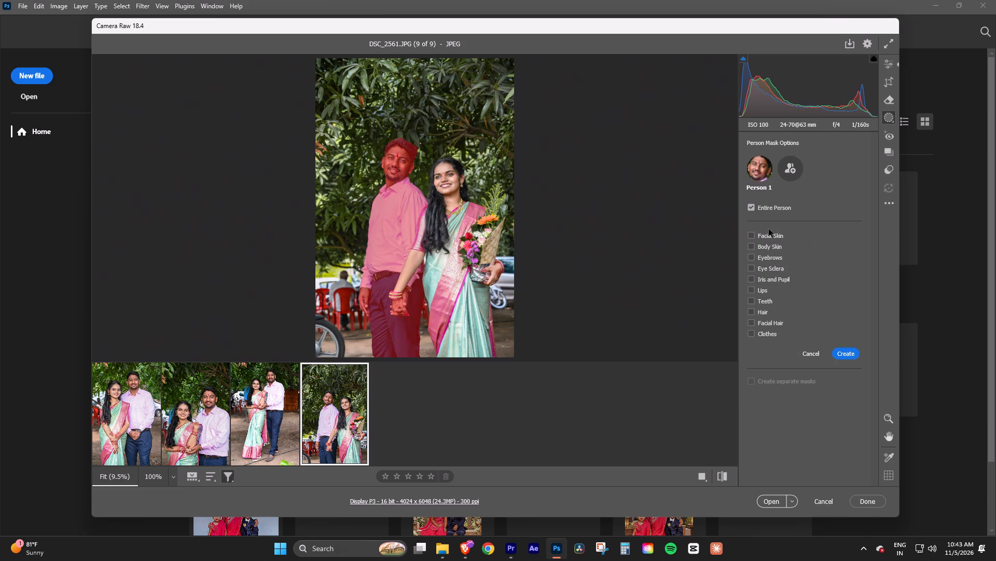
{"action": "left_click", "coordinate": [769, 229]}
{"action": "left_click", "coordinate": [767, 239]}
{"action": "left_click", "coordinate": [765, 251]}
{"action": "left_click", "coordinate": [766, 260]}
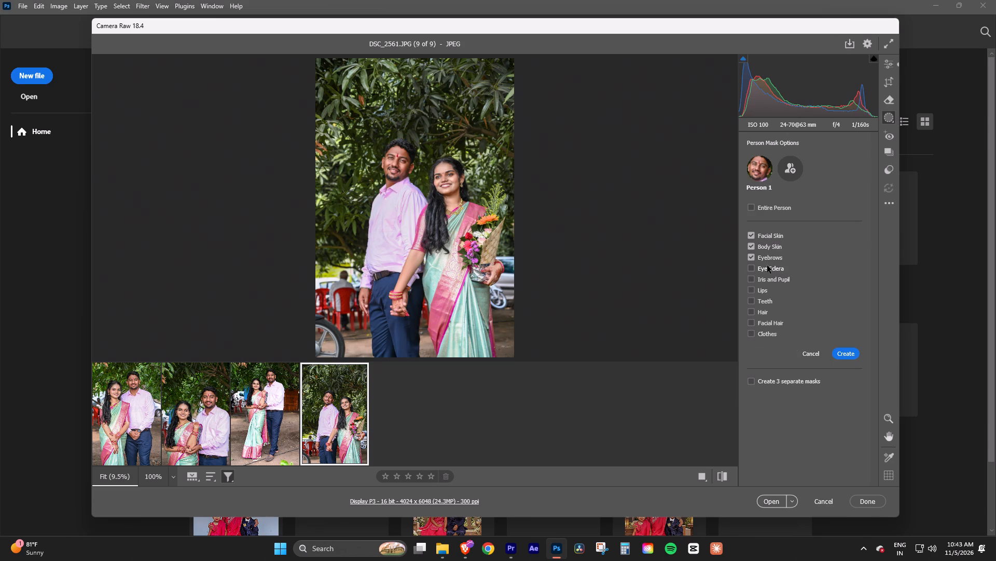
{"action": "left_click", "coordinate": [767, 265]}
{"action": "left_click", "coordinate": [767, 275]}
{"action": "left_click", "coordinate": [758, 293]}
{"action": "left_click", "coordinate": [765, 322]}
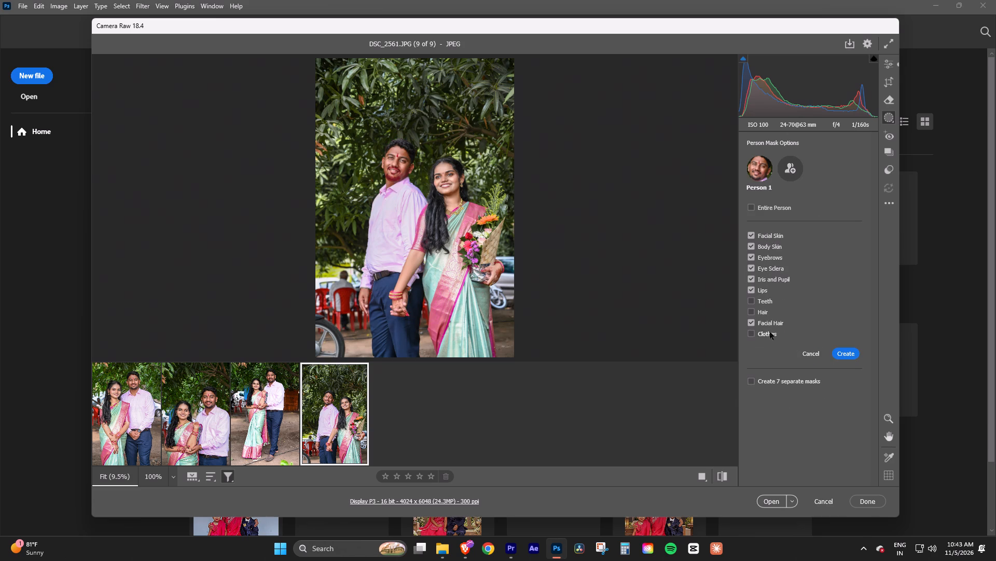
{"action": "left_click", "coordinate": [844, 356]}
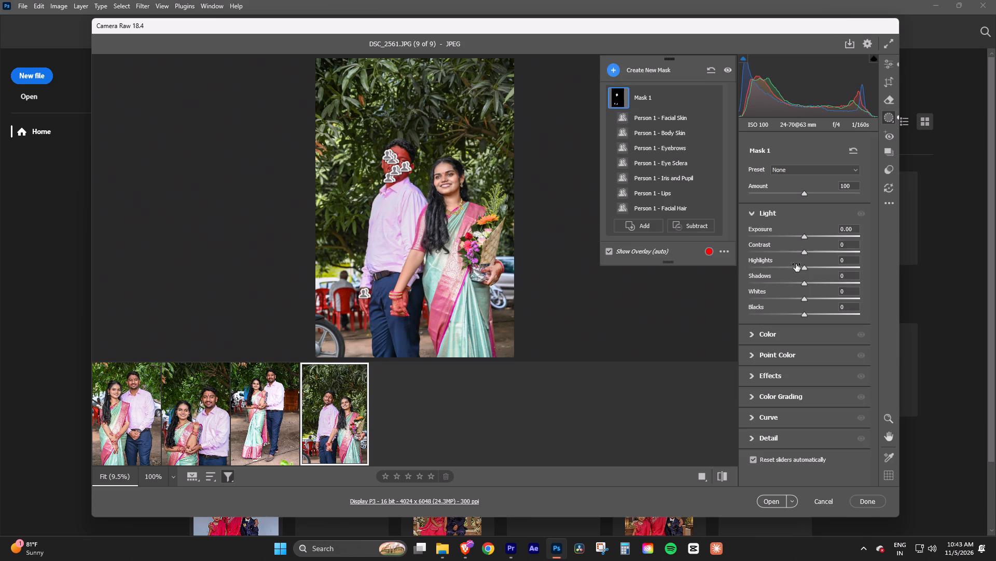
Lift the Shadows of the man's skin mask to +16, return to the general edits and check his face up close.
{"action": "left_click_drag", "start_coordinate": [805, 283], "coordinate": [814, 283]}
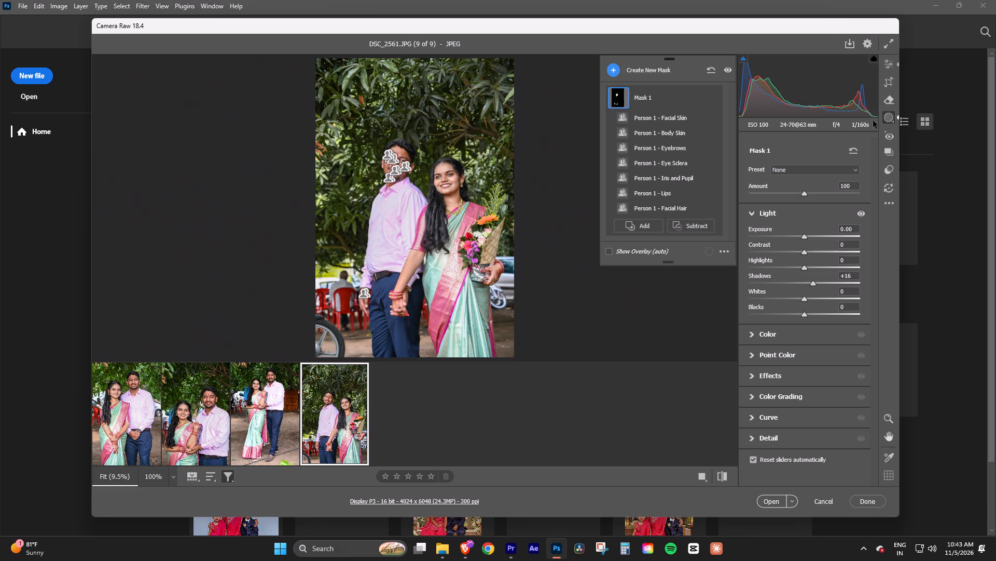
{"action": "left_click", "coordinate": [890, 62]}
{"action": "left_click_drag", "start_coordinate": [411, 160], "coordinate": [442, 249]}
{"action": "left_click_drag", "start_coordinate": [399, 181], "coordinate": [412, 215]}
{"action": "left_click", "coordinate": [398, 198]}
Select all four kept photos for saving as JPEG and set the NIKON Z 6_2 (J:) drive as the destination.
{"action": "key", "text": "ctrl+a"}
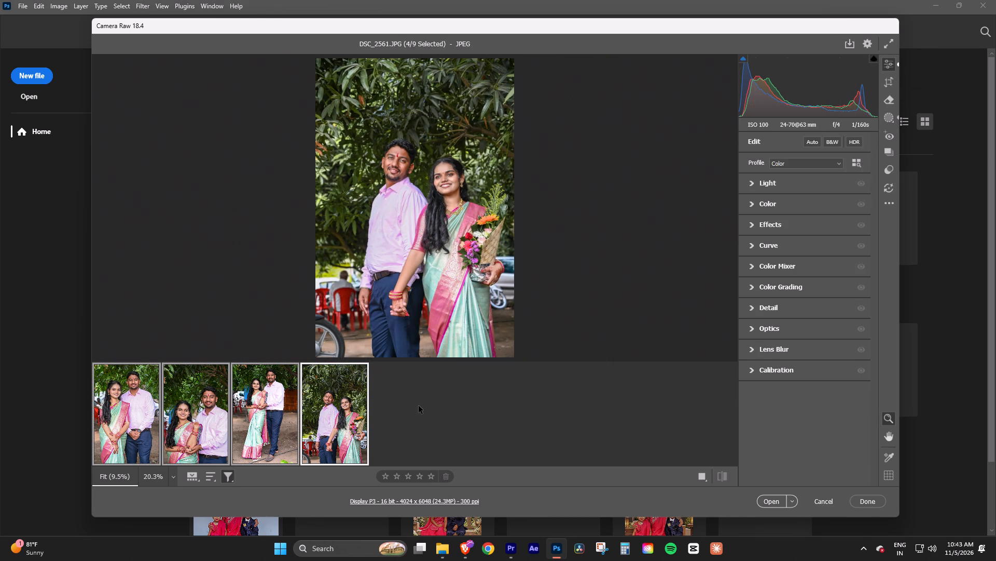
{"action": "left_click", "coordinate": [848, 42]}
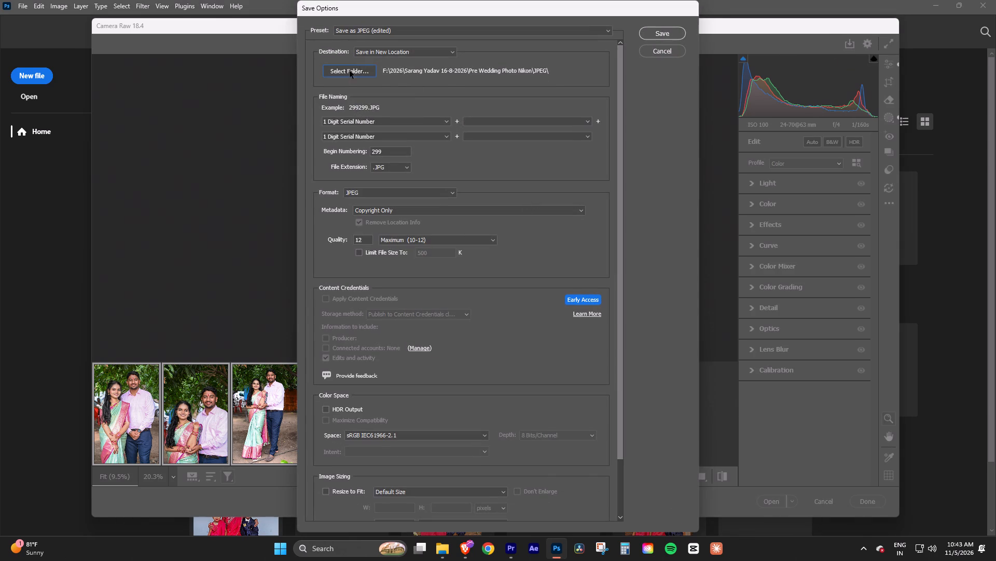
{"action": "left_click", "coordinate": [350, 71]}
{"action": "left_click", "coordinate": [148, 249]}
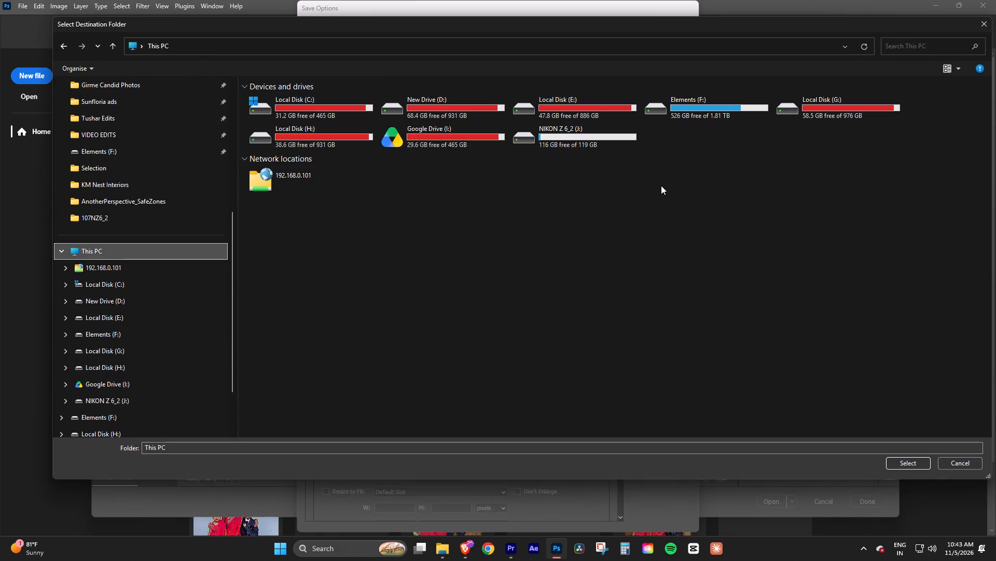
{"action": "left_click", "coordinate": [662, 184]}
{"action": "double_click", "coordinate": [590, 140]}
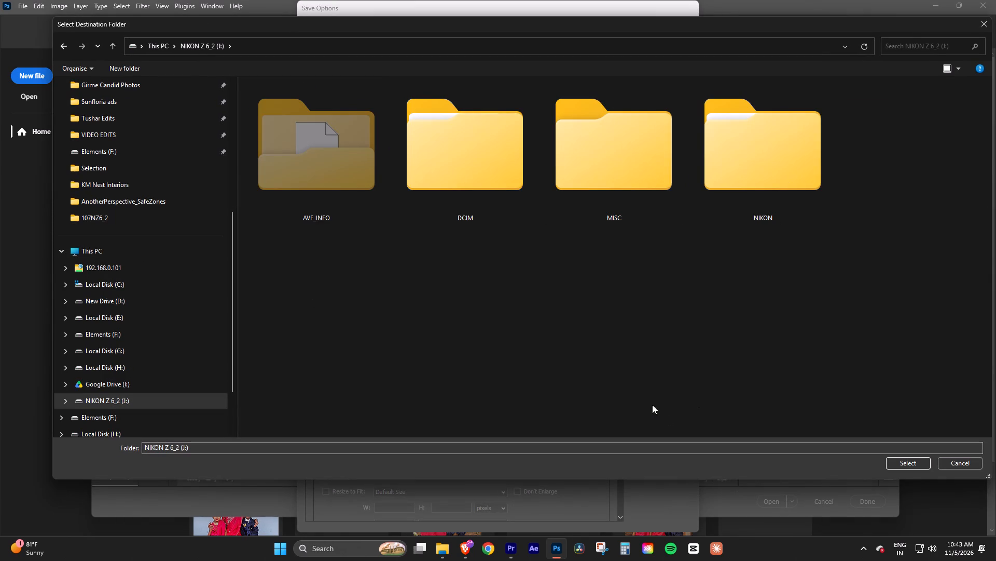
{"action": "left_click", "coordinate": [913, 464]}
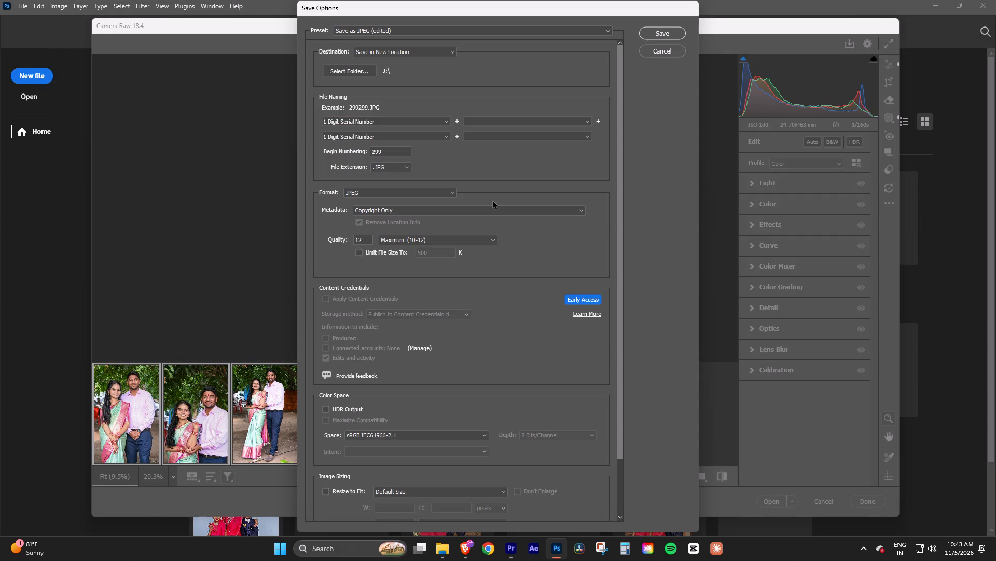
Set the saved files' naming to the prefix 0 before the 1-digit serial number, begin numbering at 1, and review the save options.
{"action": "left_click", "coordinate": [411, 118]}
{"action": "type", "text": "01"}
{"action": "left_click_drag", "start_coordinate": [388, 150], "coordinate": [322, 151]}
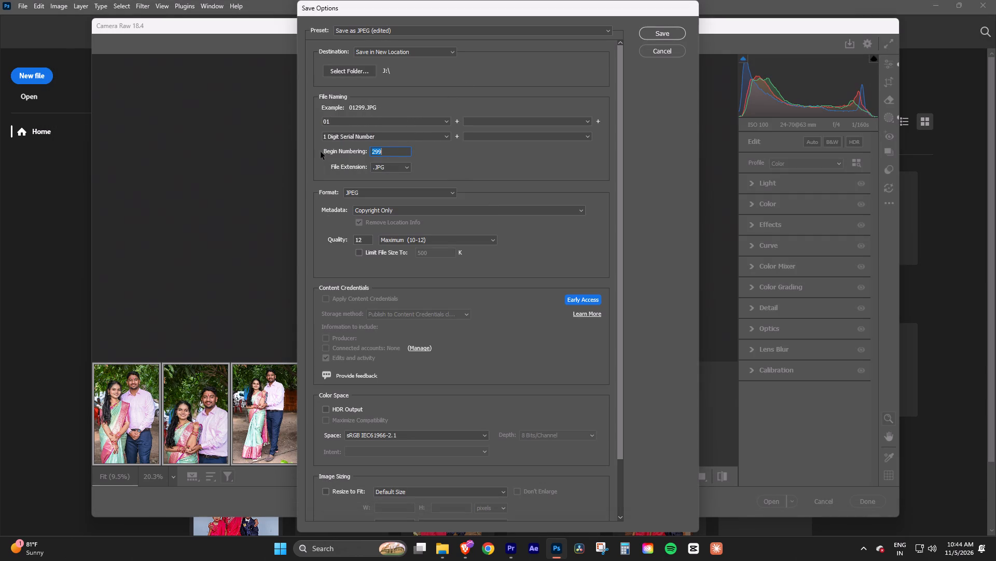
{"action": "key", "text": "0"}
{"action": "key", "text": "1"}
{"action": "left_click", "coordinate": [482, 164]}
{"action": "left_click", "coordinate": [444, 122]}
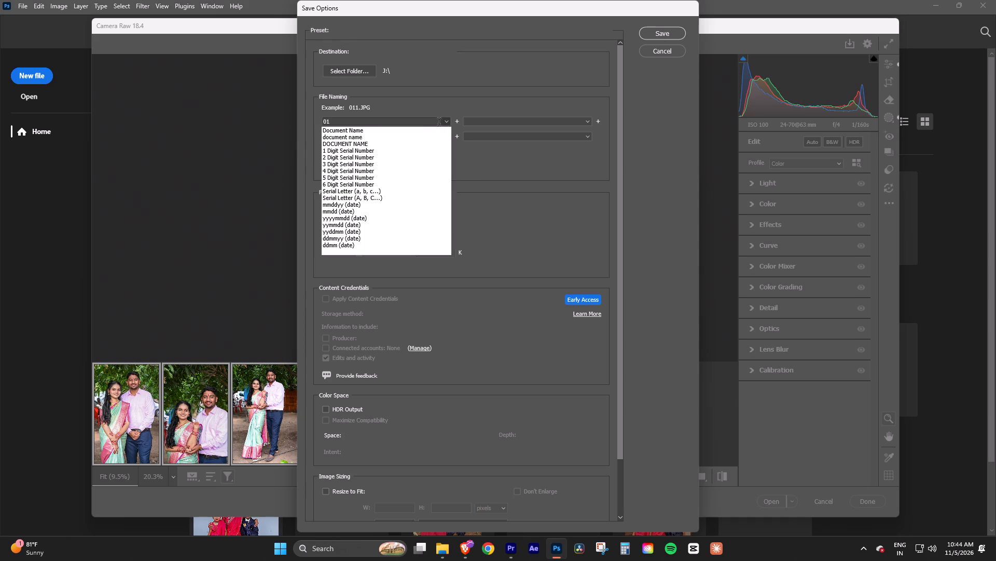
{"action": "left_click", "coordinate": [428, 123]}
{"action": "key", "text": "0"}
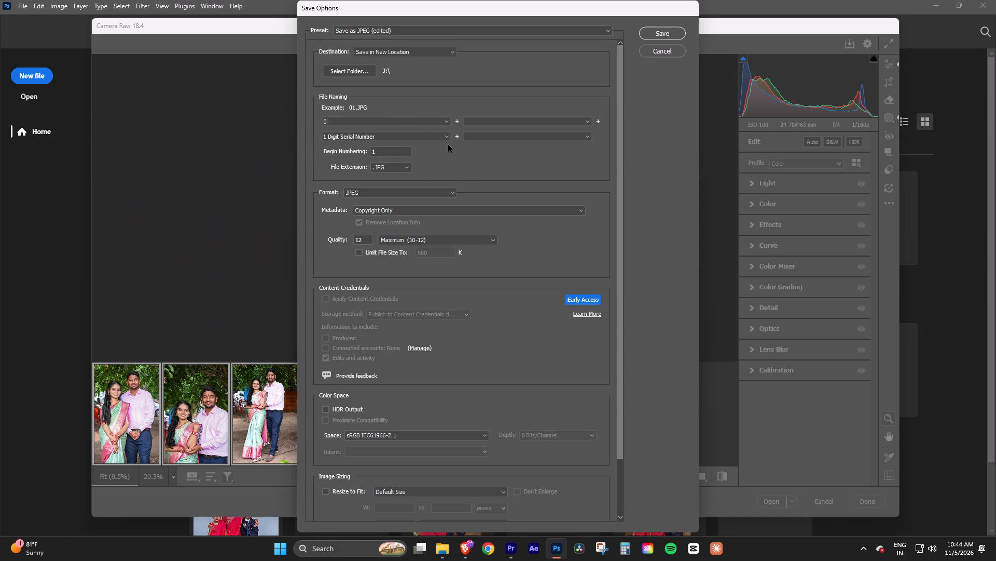
{"action": "left_click", "coordinate": [470, 165]}
{"action": "scroll", "coordinate": [533, 326], "scroll_direction": "down", "scroll_amount": 5}
{"action": "scroll", "coordinate": [531, 300], "scroll_direction": "up", "scroll_amount": 3}
Save the four selected photos as JPEGs to the J: drive with the current save options.
{"action": "left_click", "coordinate": [669, 31]}
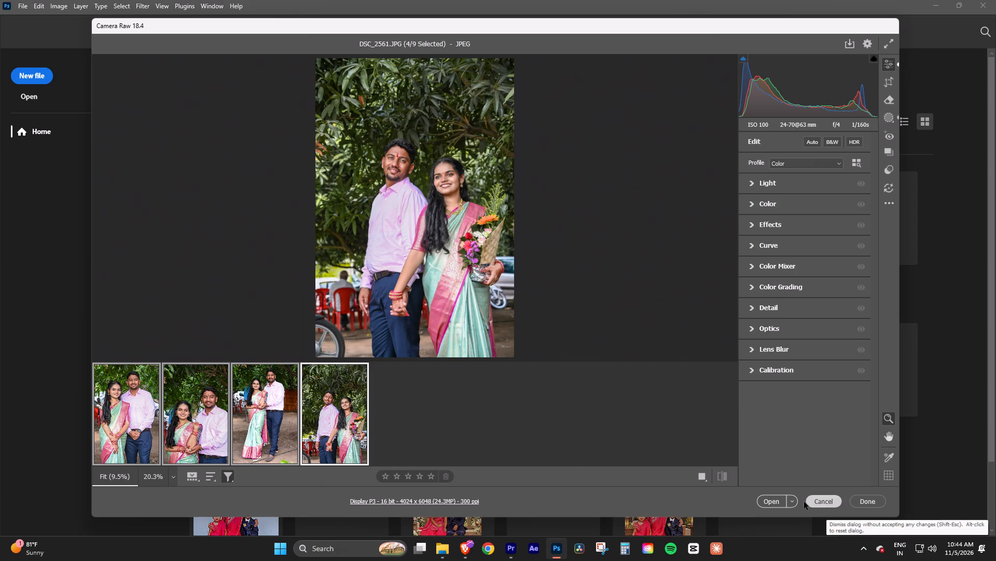
Switch to the Brave web browser.
{"action": "left_click", "coordinate": [462, 553]}
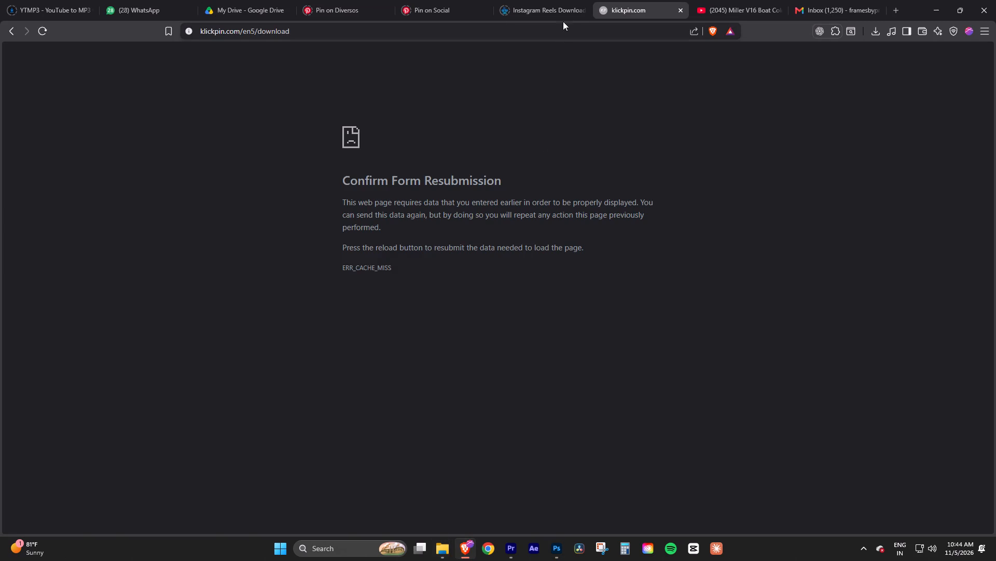
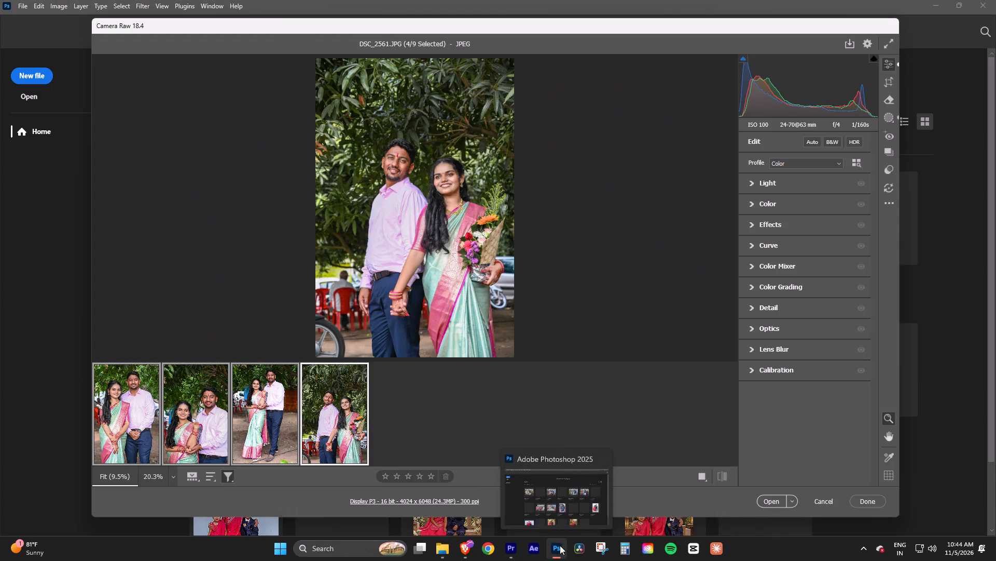
Switch from Photoshop to the KM NEST project in Premiere Pro.
{"action": "left_click", "coordinate": [560, 545]}
{"action": "key", "text": "alt+Tab"}
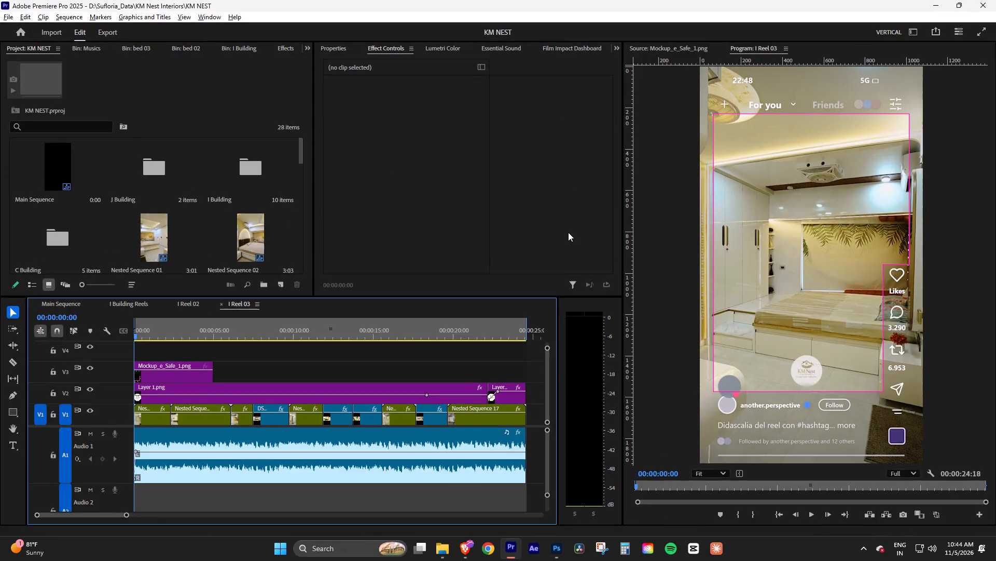
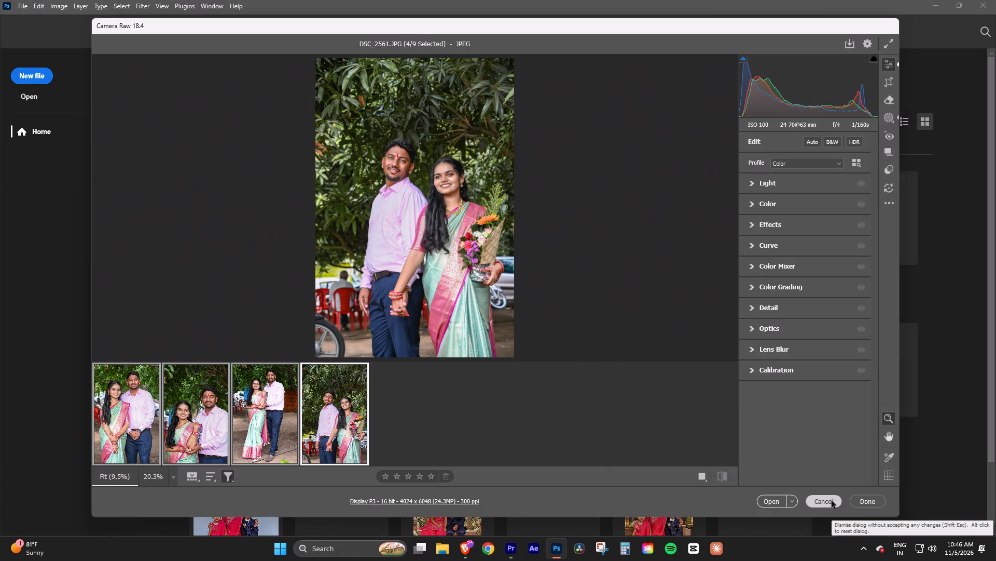
Open the four selected couple portraits from Camera Raw as Photoshop documents.
{"action": "left_click", "coordinate": [777, 502]}
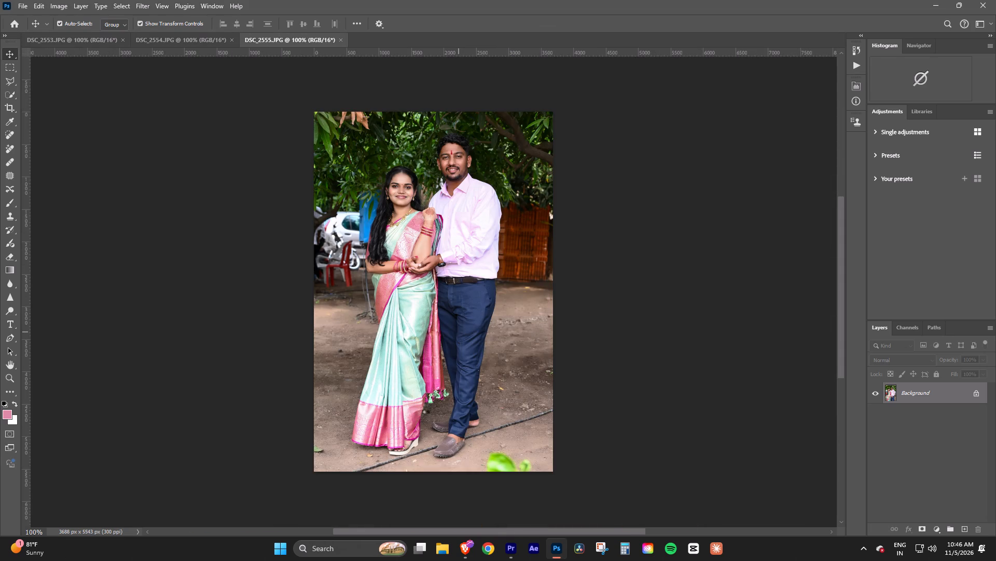
Switch to File Explorer and open the NIKON Z 6_2 (J:) drive.
{"action": "left_click", "coordinate": [444, 553]}
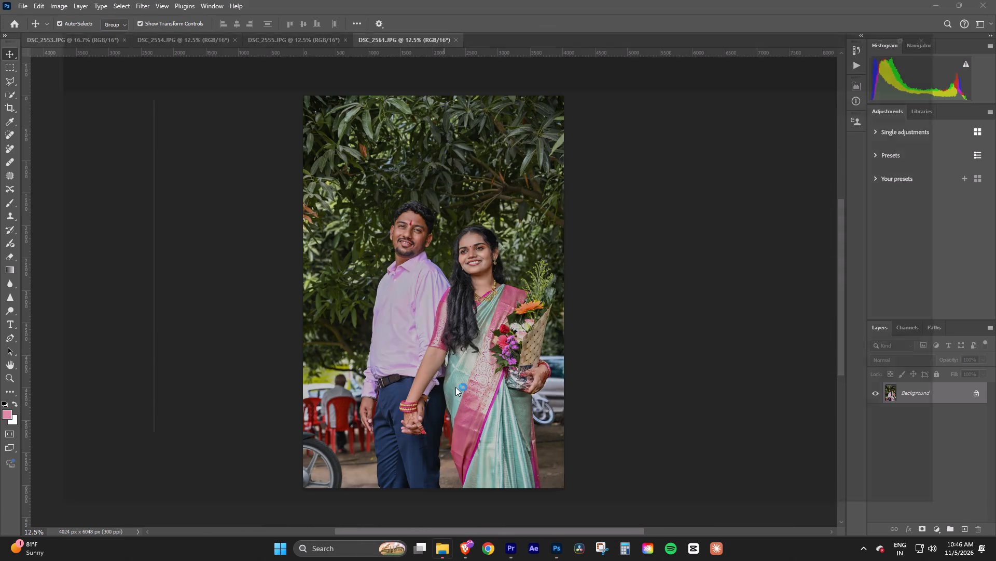
{"action": "left_click", "coordinate": [57, 493]}
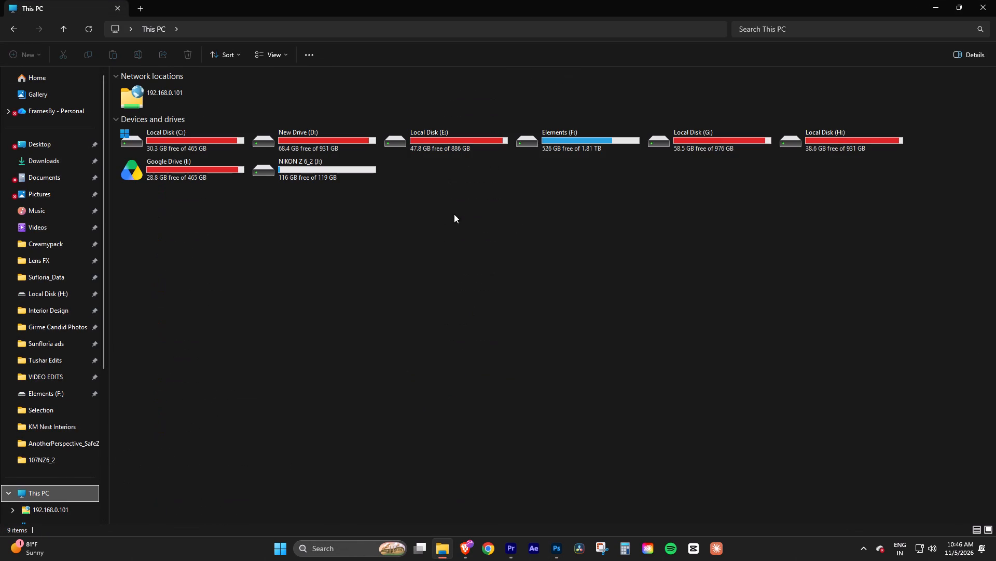
{"action": "double_click", "coordinate": [374, 179]}
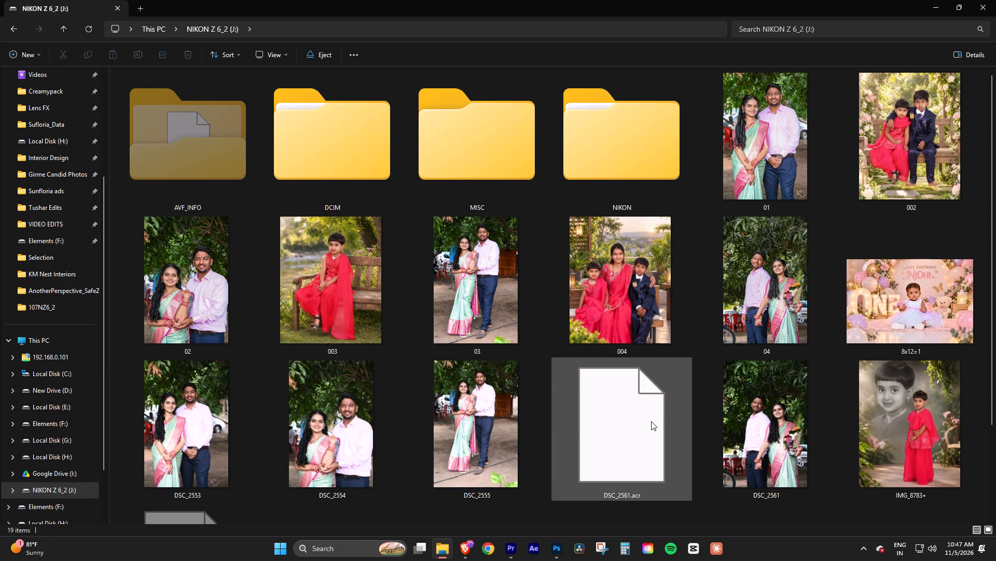
Review the file properties of the DSC_2555 photo, going through its image, camera, lens and file details.
{"action": "scroll", "coordinate": [651, 421], "scroll_direction": "down", "scroll_amount": 4}
{"action": "left_click", "coordinate": [737, 339]}
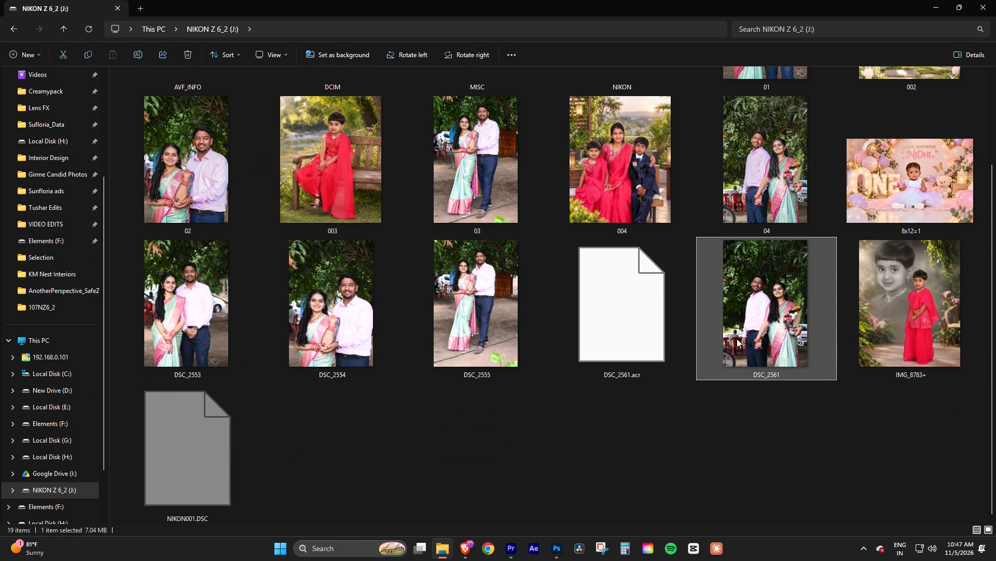
{"action": "left_click", "coordinate": [572, 450]}
{"action": "left_click", "coordinate": [492, 340]}
{"action": "right_click", "coordinate": [492, 340]}
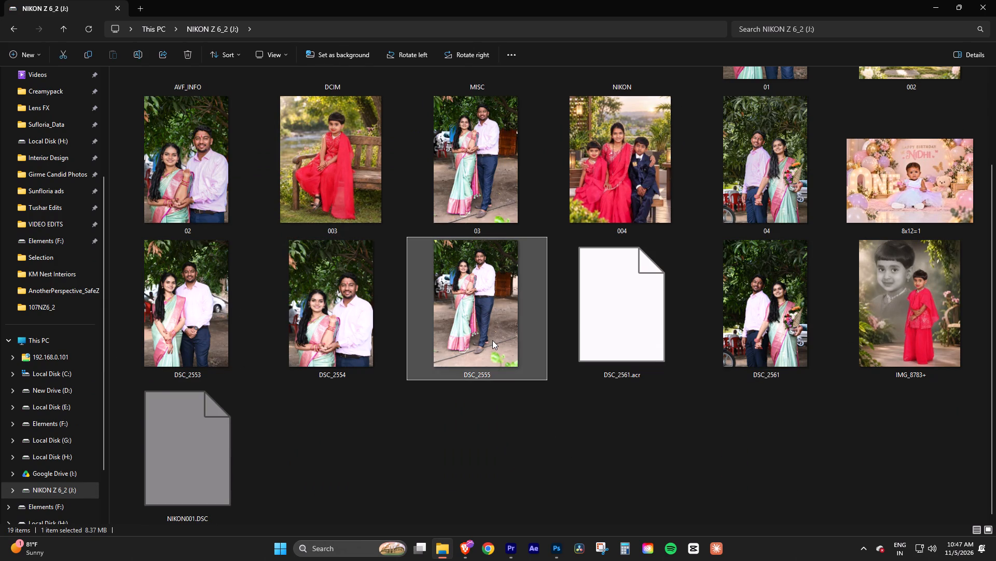
{"action": "left_click", "coordinate": [541, 276]}
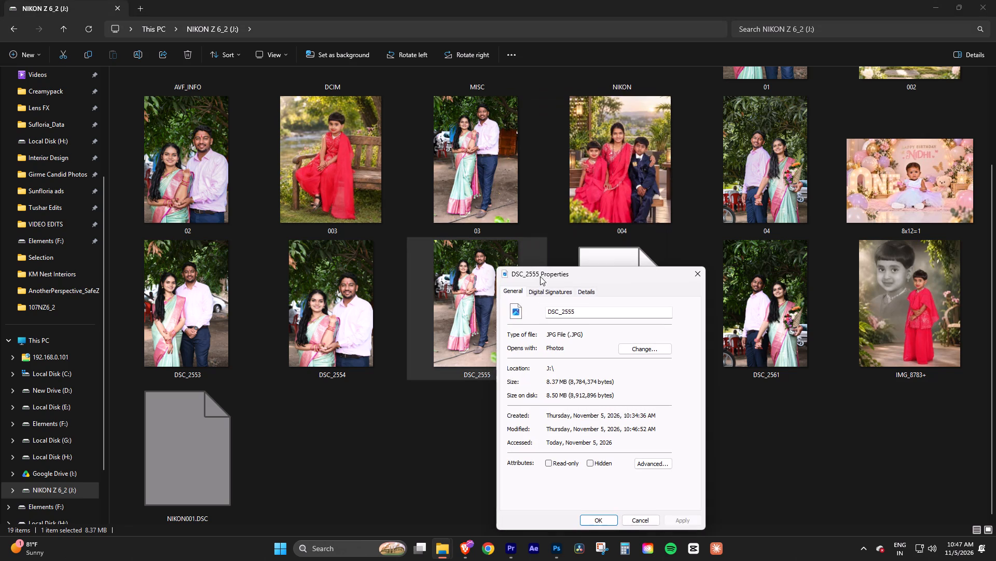
{"action": "left_click", "coordinate": [549, 292]}
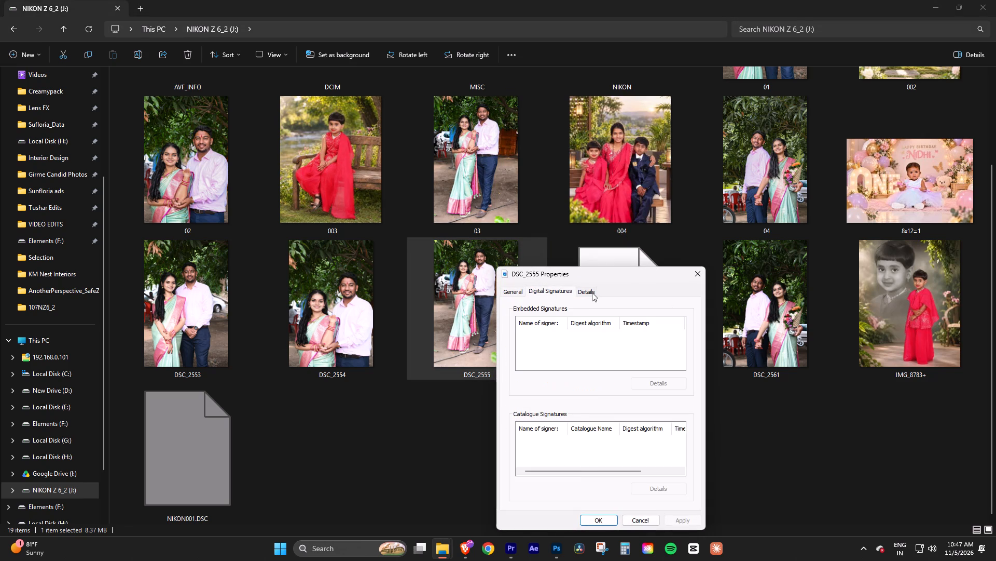
{"action": "left_click", "coordinate": [592, 292]}
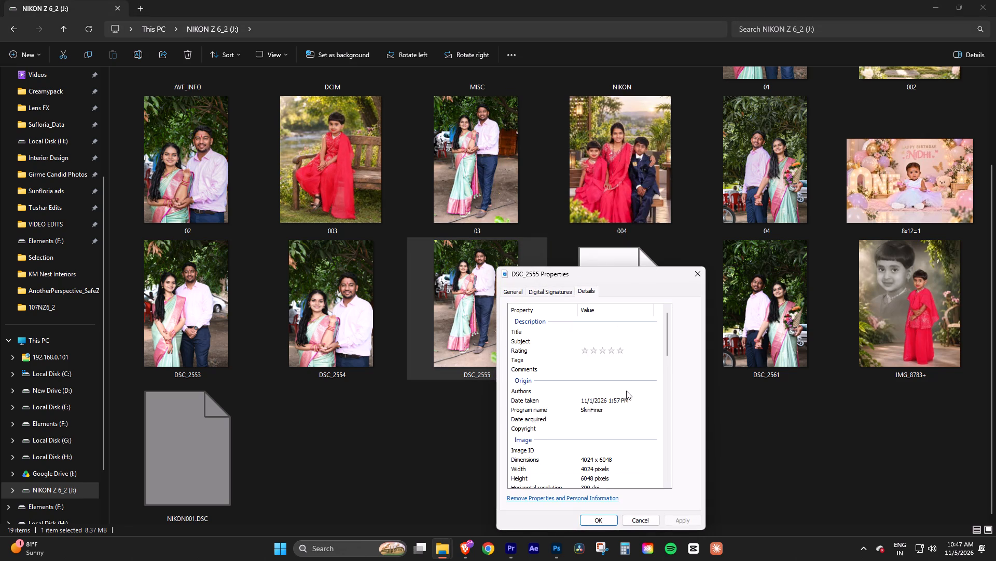
{"action": "scroll", "coordinate": [626, 391], "scroll_direction": "down", "scroll_amount": 5}
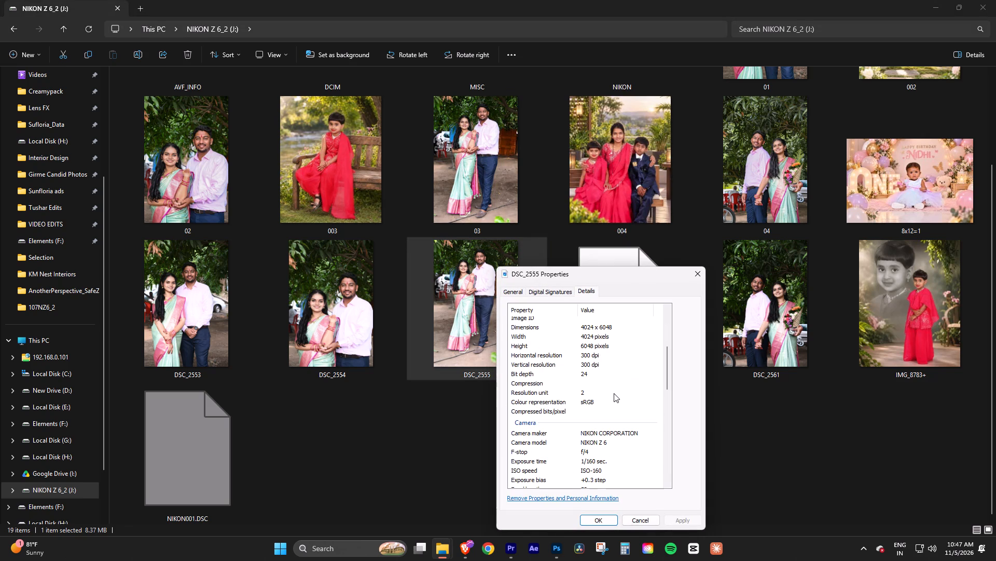
{"action": "scroll", "coordinate": [614, 393], "scroll_direction": "down", "scroll_amount": 5}
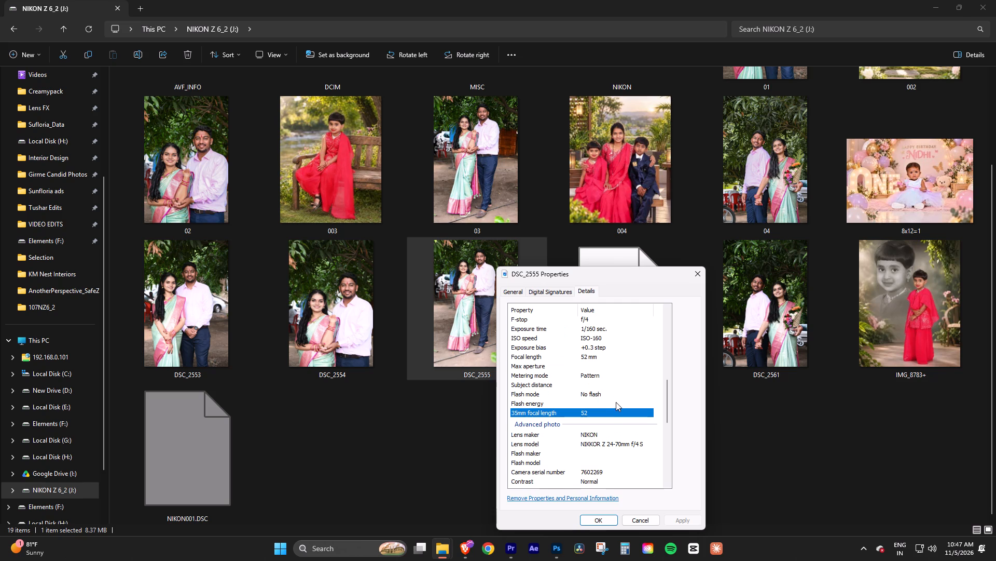
{"action": "scroll", "coordinate": [616, 402], "scroll_direction": "down", "scroll_amount": 15}
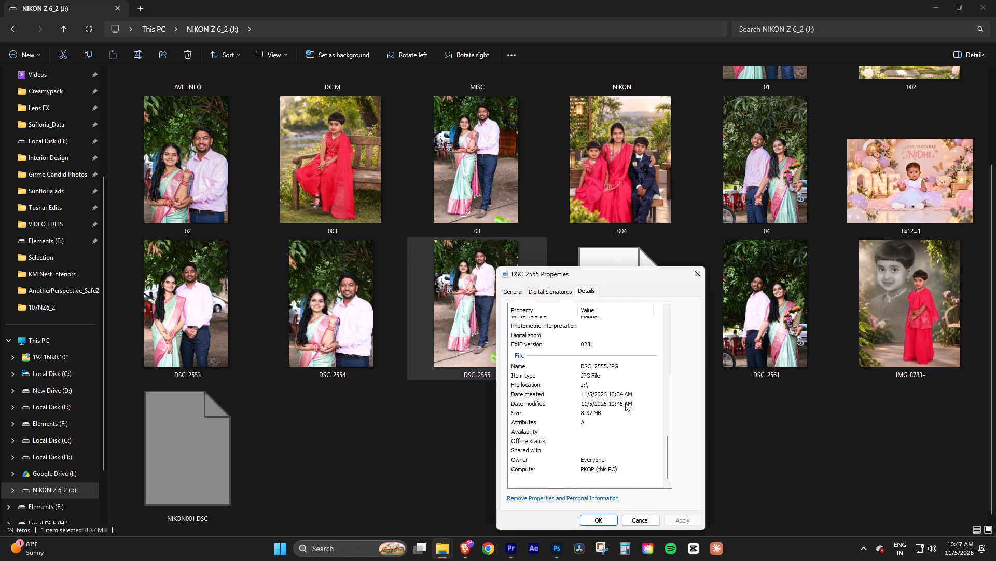
{"action": "scroll", "coordinate": [625, 403], "scroll_direction": "up", "scroll_amount": 5}
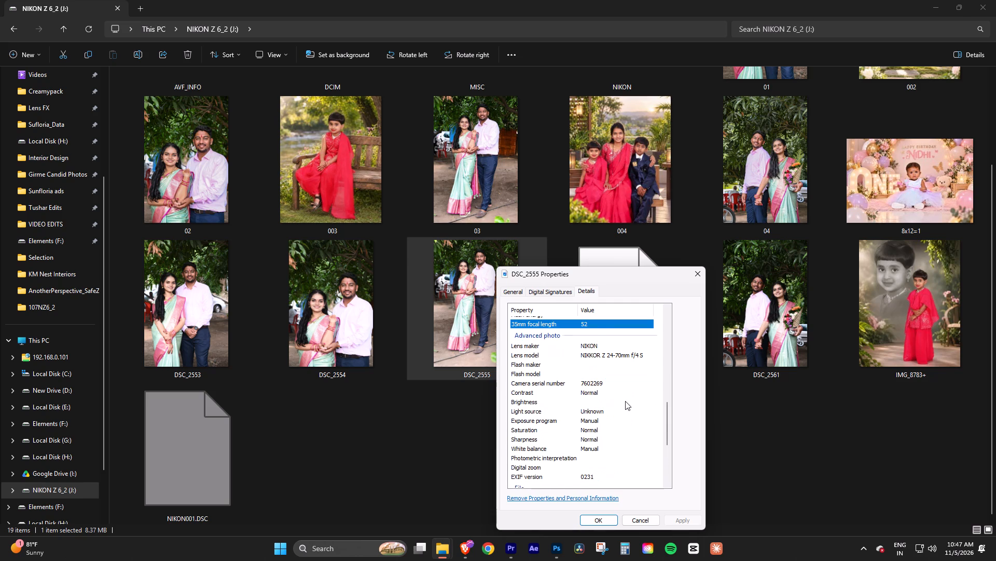
{"action": "left_click", "coordinate": [625, 401]}
{"action": "left_click", "coordinate": [670, 372]}
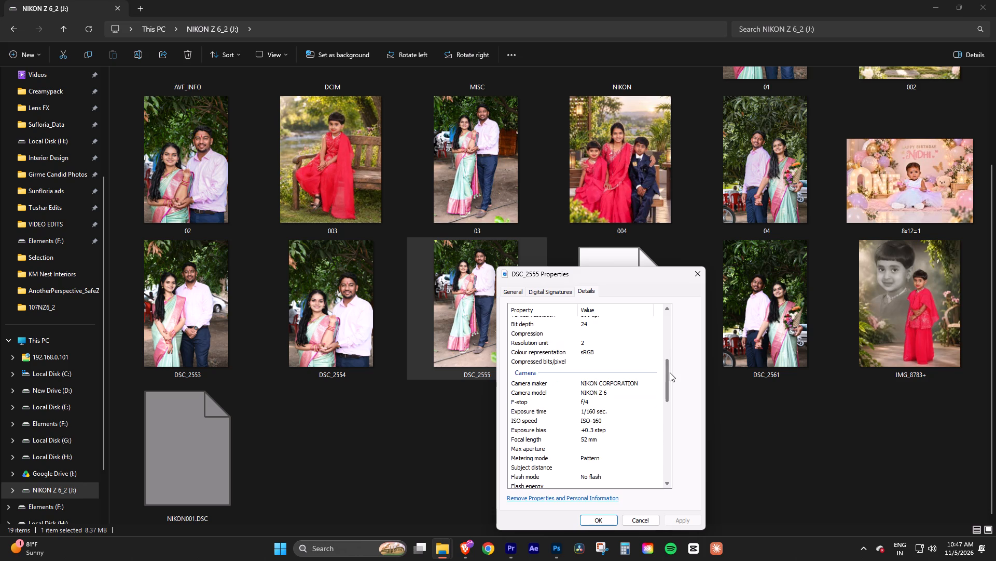
{"action": "left_click_drag", "start_coordinate": [667, 379], "coordinate": [667, 388]}
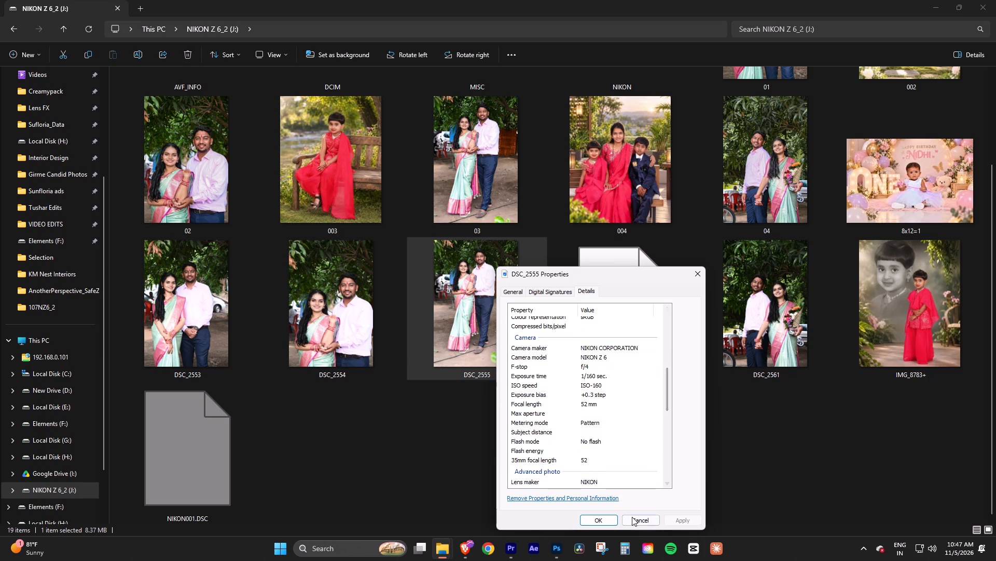
{"action": "left_click", "coordinate": [632, 519]}
Permanently delete the original photos DSC_2553, DSC_2554, DSC_2555 and DSC_2561 from the J: drive.
{"action": "left_click", "coordinate": [762, 319]}
{"action": "left_click", "coordinate": [473, 318], "text": "ctrl"}
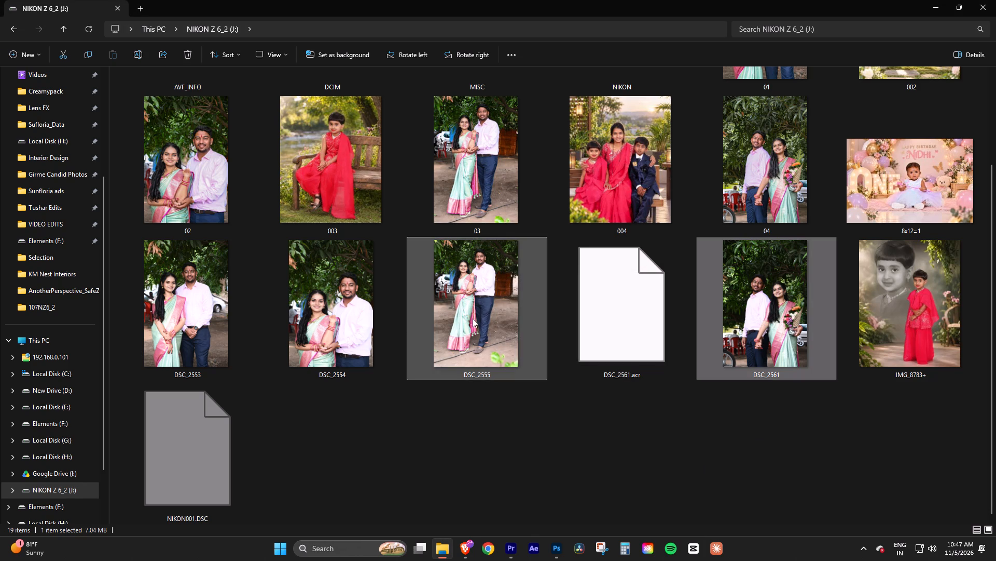
{"action": "left_click", "coordinate": [380, 317], "text": "ctrl"}
{"action": "left_click", "coordinate": [201, 316], "text": "ctrl"}
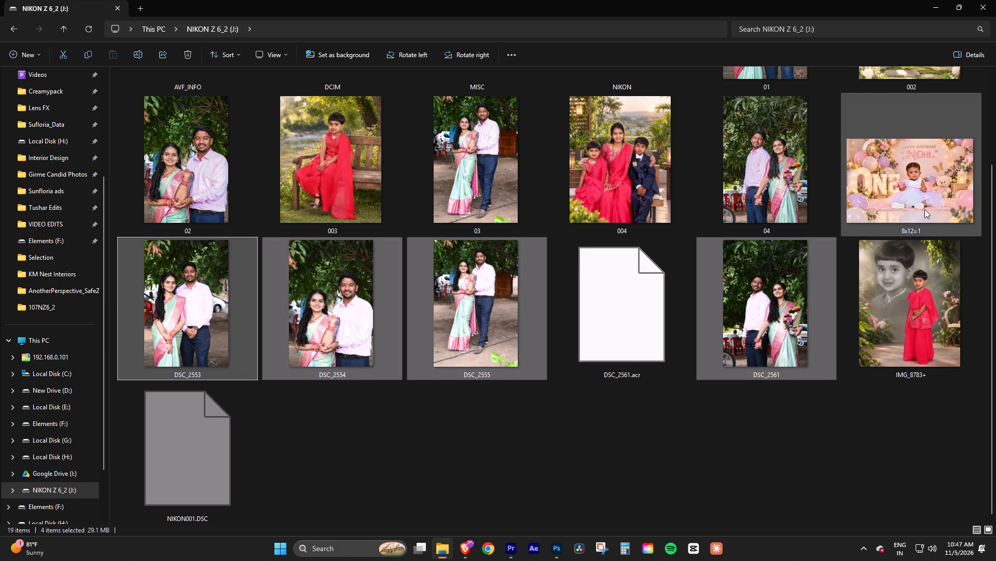
{"action": "scroll", "coordinate": [585, 362], "scroll_direction": "up", "scroll_amount": 1}
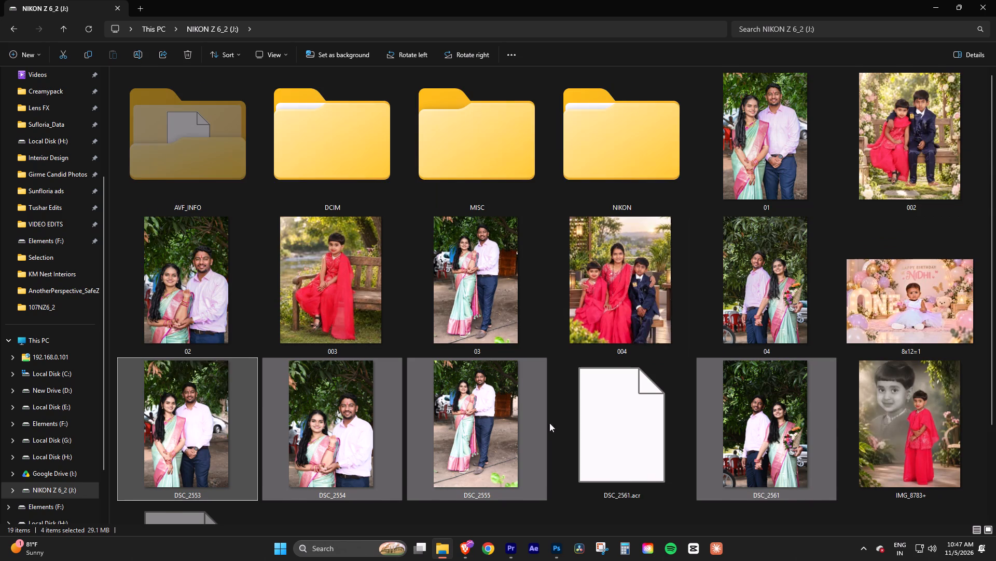
{"action": "scroll", "coordinate": [355, 413], "scroll_direction": "down", "scroll_amount": 3}
{"action": "key", "text": "shift+Delete"}
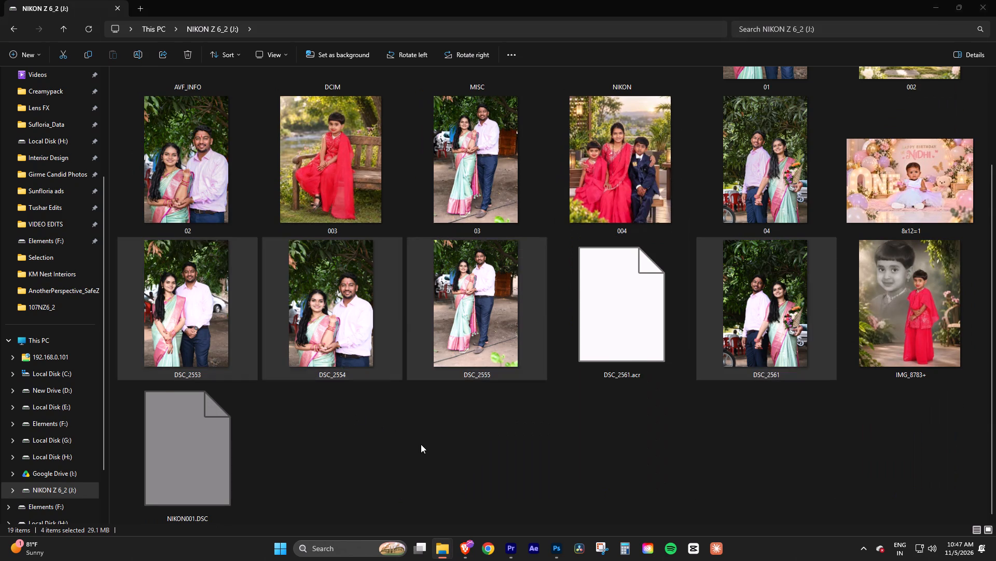
{"action": "key", "text": "Return"}
Check the exported couple photos 01, 02, 03 and 04 in the J: drive.
{"action": "left_click", "coordinate": [777, 173]}
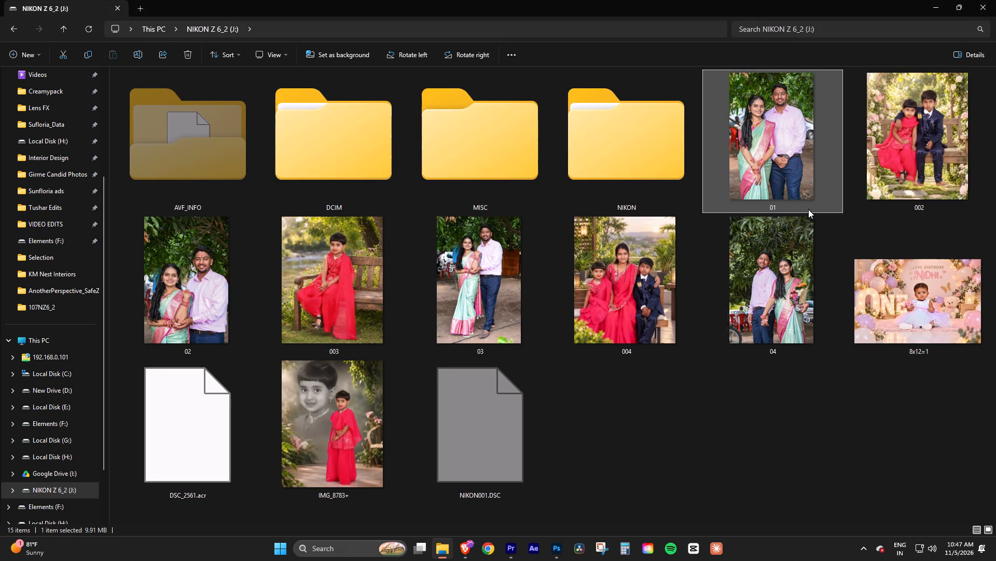
{"action": "left_click", "coordinate": [760, 293]}
{"action": "left_click", "coordinate": [785, 169]}
{"action": "left_click", "coordinate": [779, 259]}
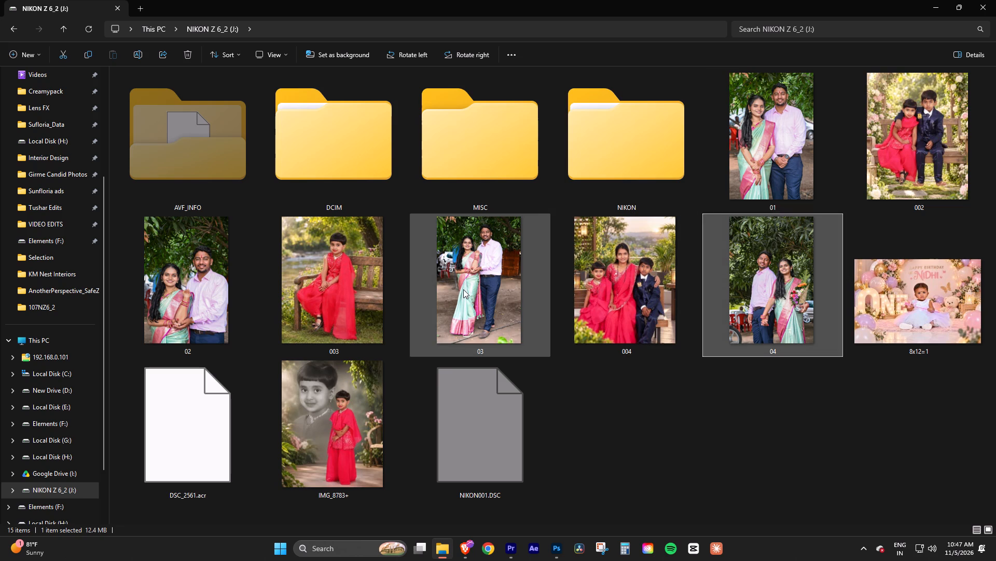
{"action": "left_click", "coordinate": [463, 289]}
{"action": "left_click", "coordinate": [227, 294]}
{"action": "left_click", "coordinate": [777, 423]}
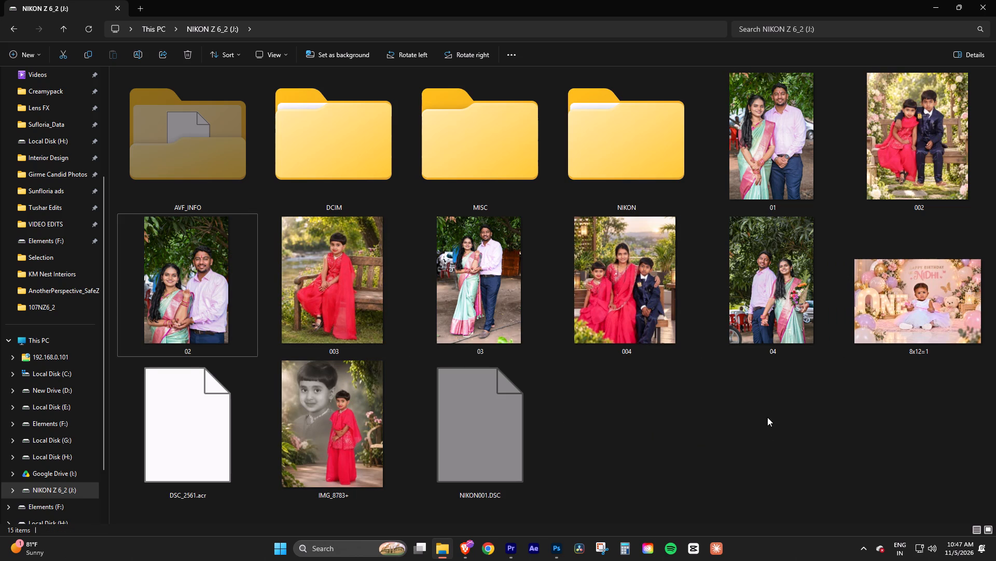
Switch to Photoshop and outline the motorcycle wheel in DSC_2561's lower-left corner with the Polygonal Lasso.
{"action": "left_click", "coordinate": [556, 556]}
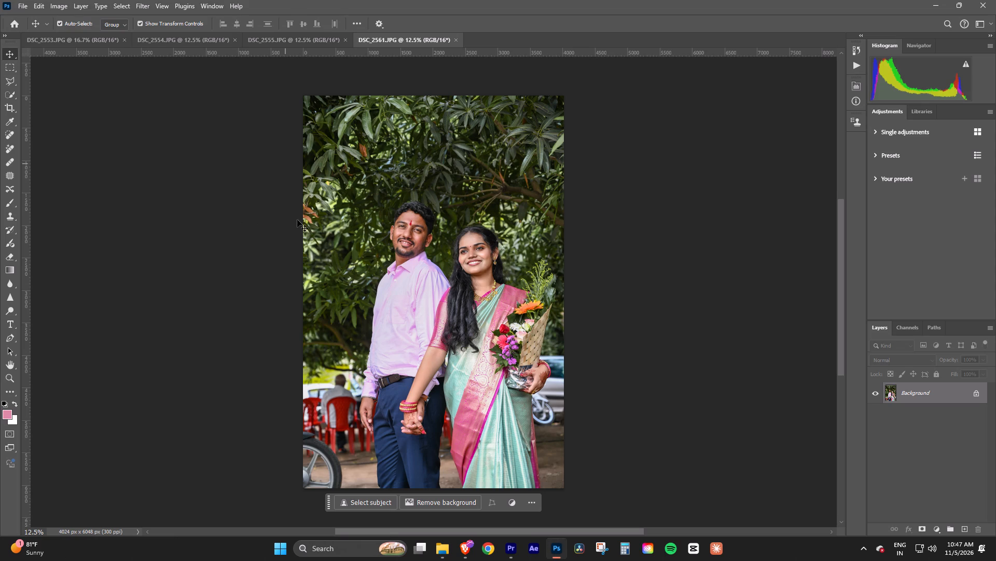
{"action": "left_click", "coordinate": [10, 82]}
{"action": "left_click", "coordinate": [295, 423]}
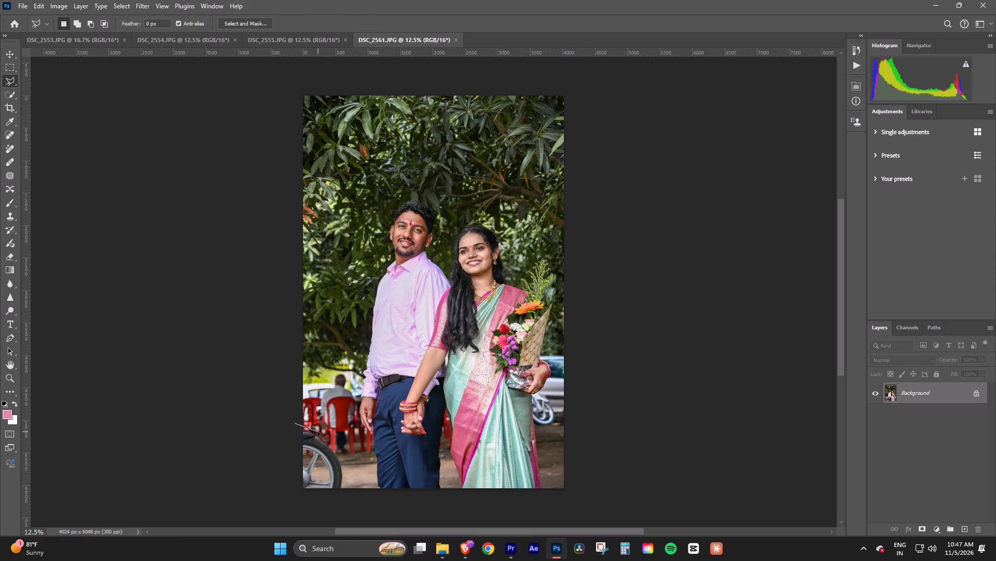
{"action": "left_click", "coordinate": [318, 432]}
{"action": "left_click", "coordinate": [339, 449]}
{"action": "left_click", "coordinate": [344, 468]}
{"action": "left_click", "coordinate": [346, 486]}
{"action": "left_click", "coordinate": [346, 493]}
{"action": "left_click_drag", "start_coordinate": [303, 494], "coordinate": [298, 496]}
{"action": "left_click", "coordinate": [279, 492]}
{"action": "left_click", "coordinate": [295, 423]}
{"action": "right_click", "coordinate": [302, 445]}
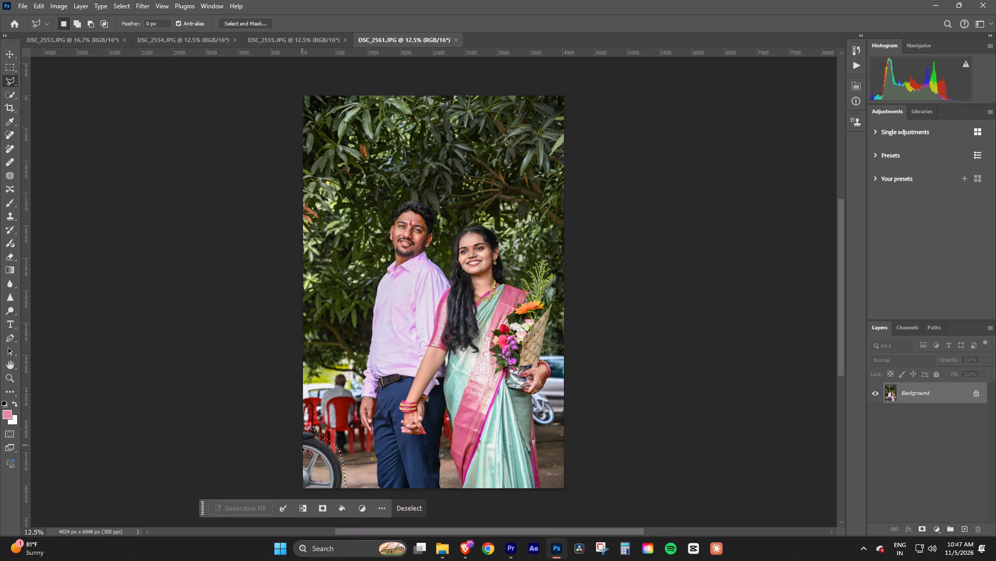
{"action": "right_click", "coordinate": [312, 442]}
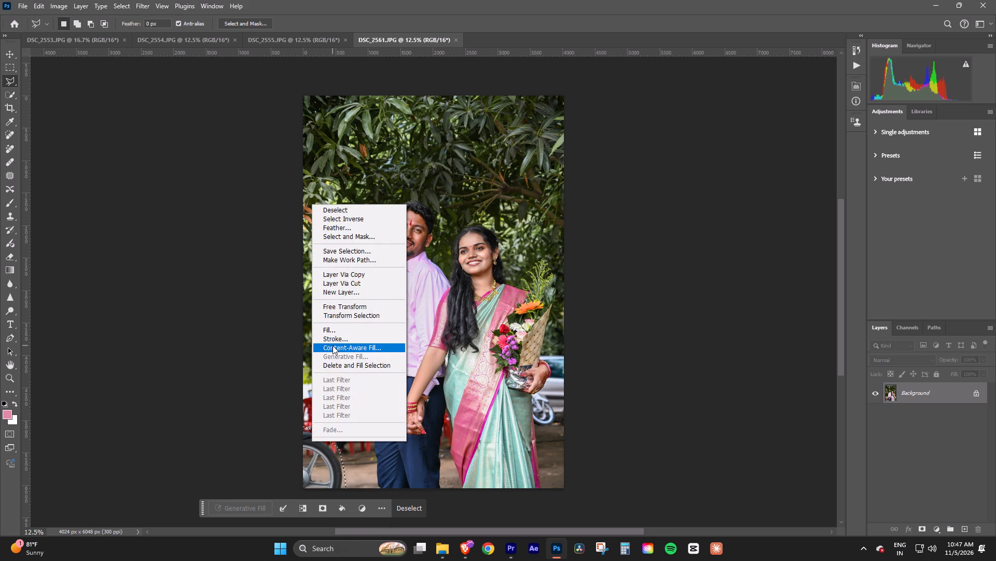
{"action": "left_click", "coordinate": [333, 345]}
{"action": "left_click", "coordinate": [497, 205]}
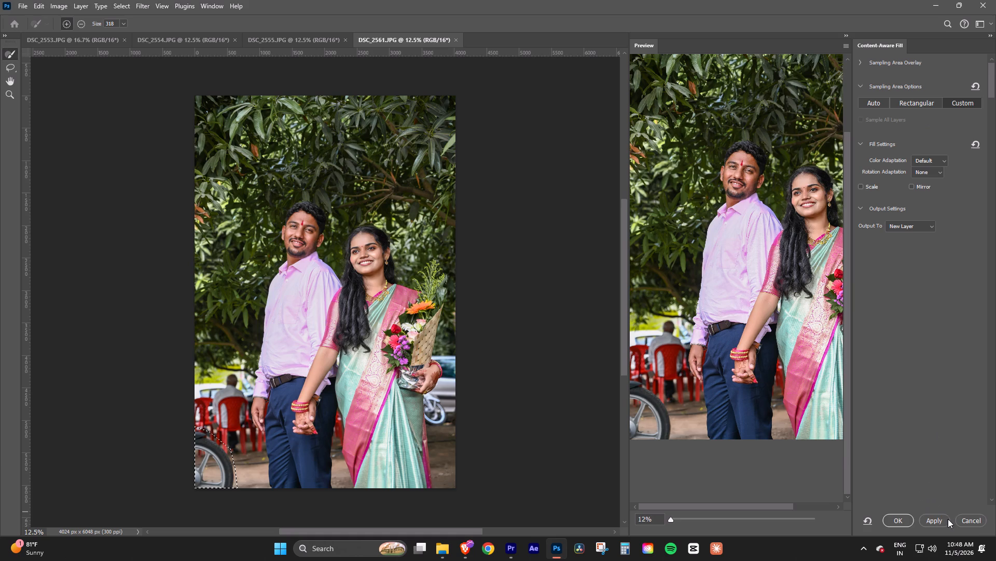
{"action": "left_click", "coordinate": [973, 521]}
Remove the wheel by filling the selection with Content-Aware contents in Normal mode at 100% opacity, and deselect.
{"action": "right_click", "coordinate": [327, 463]}
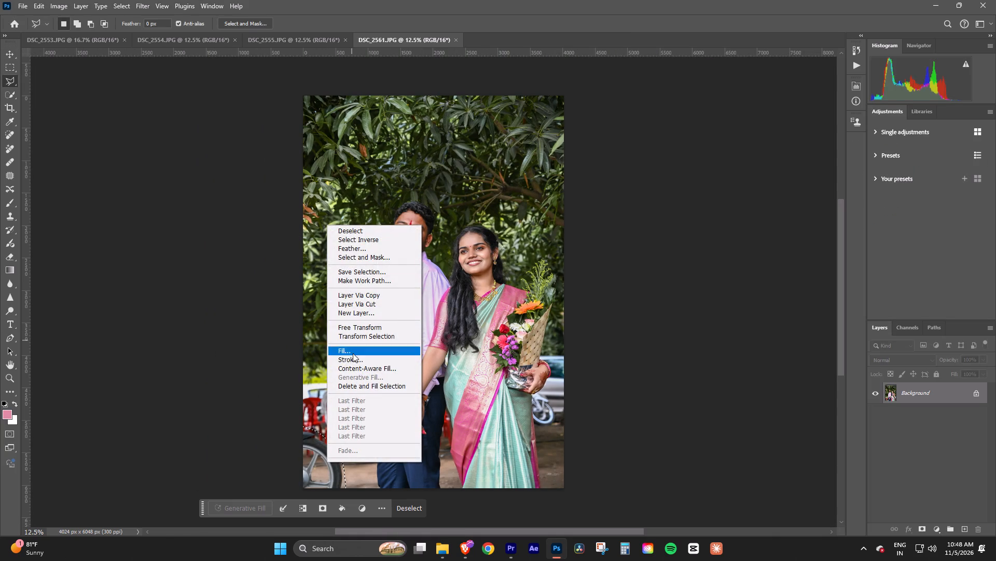
{"action": "left_click", "coordinate": [355, 351]}
{"action": "left_click", "coordinate": [821, 133]}
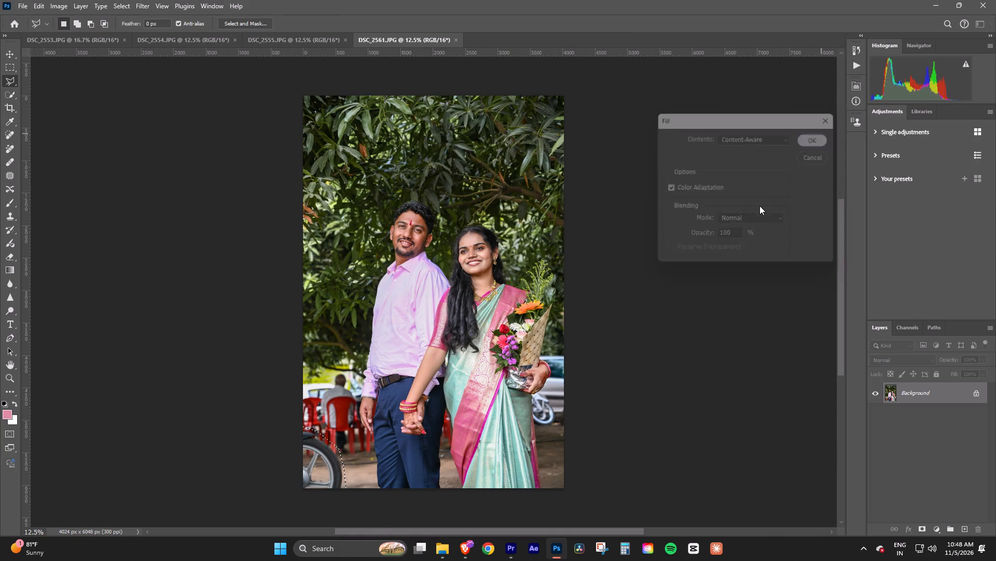
{"action": "key", "text": "ctrl+d"}
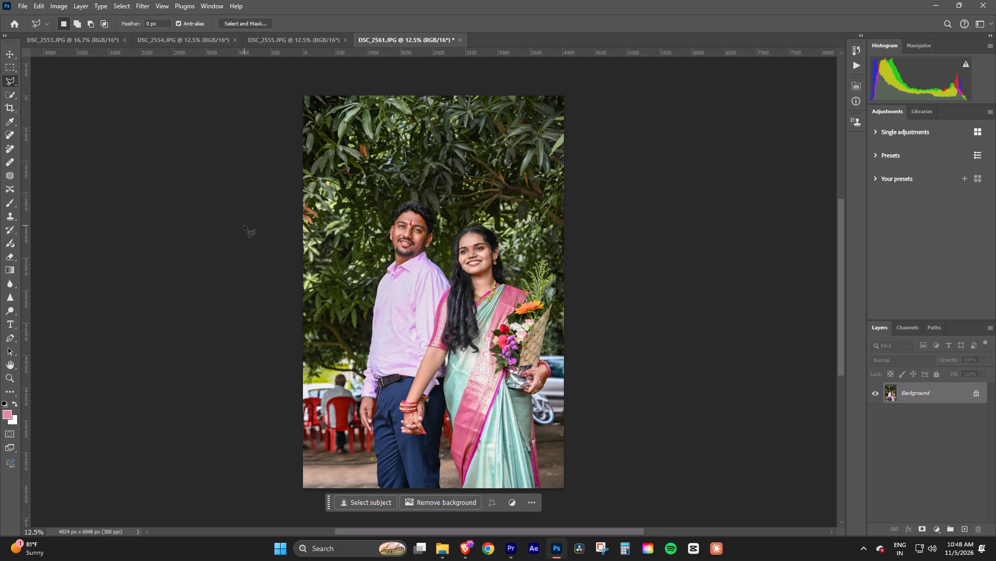
Select the couple in DSC_2561 with the Select Subject command and check the selection up close.
{"action": "left_click", "coordinate": [11, 54]}
{"action": "left_click", "coordinate": [64, 4]}
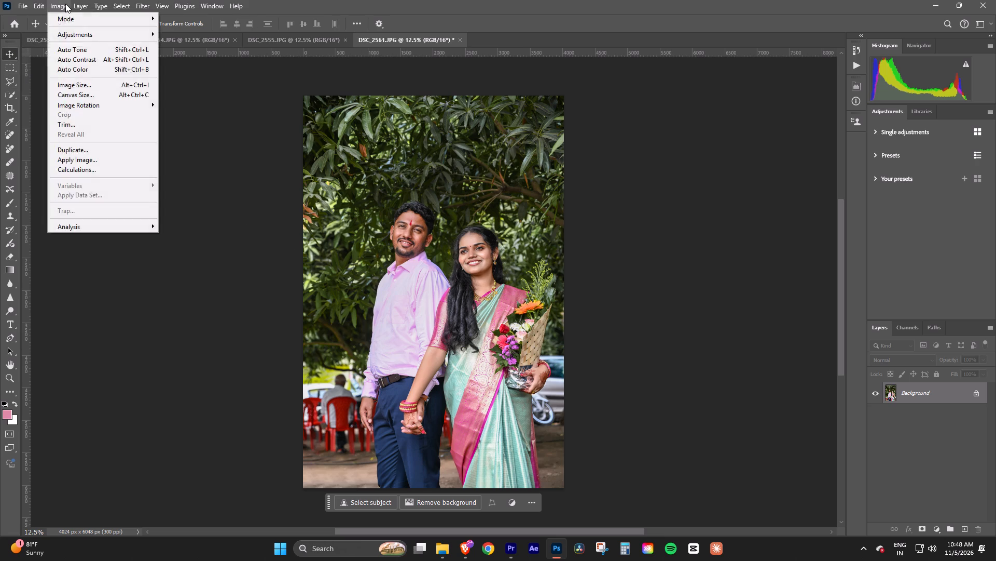
{"action": "left_click", "coordinate": [136, 125]}
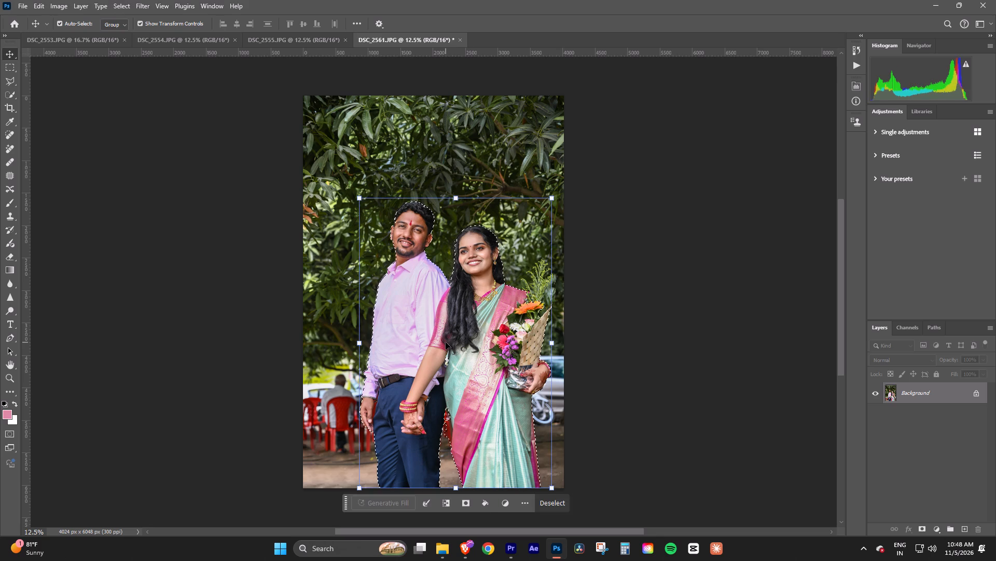
{"action": "key", "text": "z"}
{"action": "key", "text": "z"}
{"action": "key", "text": "z"}
{"action": "key", "text": "z"}
{"action": "key", "text": "z"}
{"action": "key", "text": "z"}
{"action": "key", "text": "z"}
{"action": "key", "text": "z"}
{"action": "key", "text": "z"}
{"action": "key", "text": "z"}
{"action": "key", "text": "z"}
{"action": "key", "text": "z"}
{"action": "key", "text": "z"}
{"action": "key", "text": "z"}
{"action": "key", "text": "z"}
{"action": "scroll", "coordinate": [437, 329], "scroll_direction": "up", "scroll_amount": 6}
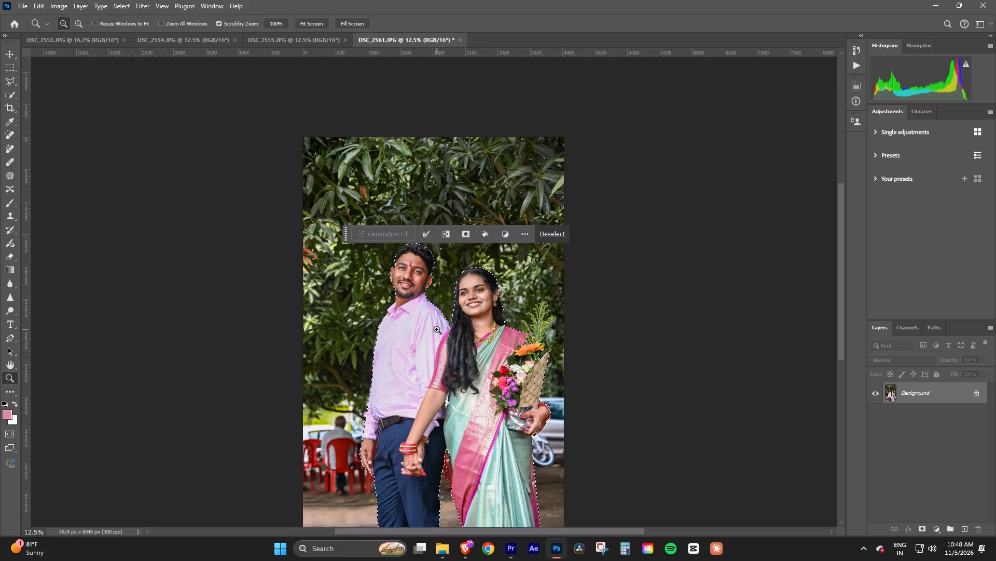
{"action": "scroll", "coordinate": [437, 329], "scroll_direction": "down", "scroll_amount": 7}
{"action": "scroll", "coordinate": [437, 329], "scroll_direction": "up", "scroll_amount": 5, "text": "ctrl"}
{"action": "scroll", "coordinate": [437, 329], "scroll_direction": "down", "scroll_amount": 5, "text": "ctrl"}
{"action": "scroll", "coordinate": [437, 329], "scroll_direction": "up", "scroll_amount": 9, "text": "alt"}
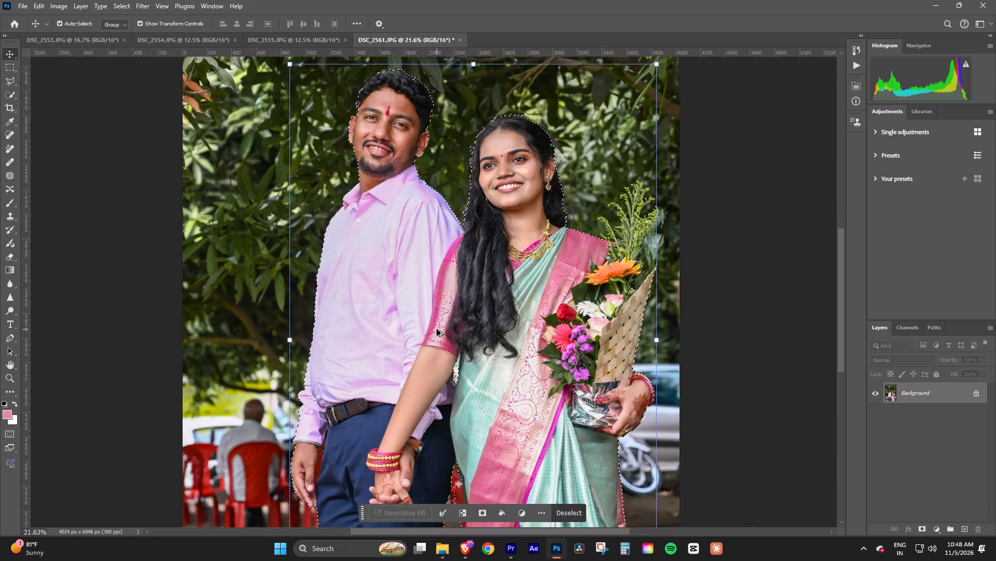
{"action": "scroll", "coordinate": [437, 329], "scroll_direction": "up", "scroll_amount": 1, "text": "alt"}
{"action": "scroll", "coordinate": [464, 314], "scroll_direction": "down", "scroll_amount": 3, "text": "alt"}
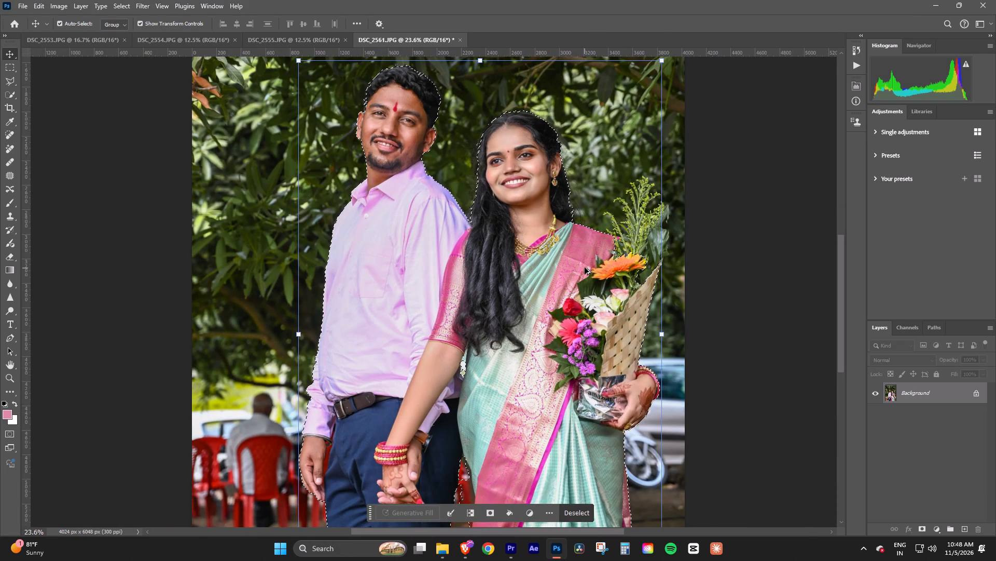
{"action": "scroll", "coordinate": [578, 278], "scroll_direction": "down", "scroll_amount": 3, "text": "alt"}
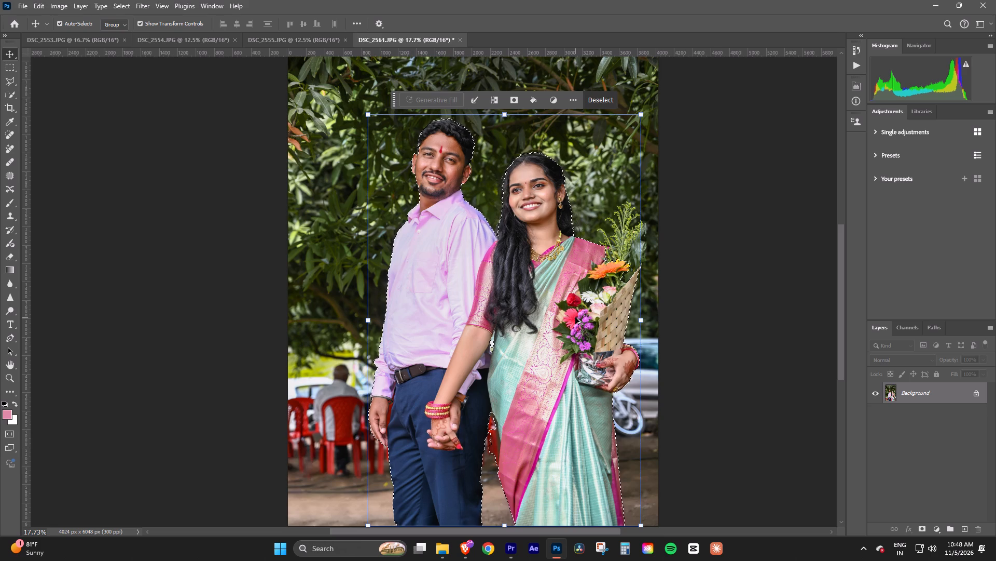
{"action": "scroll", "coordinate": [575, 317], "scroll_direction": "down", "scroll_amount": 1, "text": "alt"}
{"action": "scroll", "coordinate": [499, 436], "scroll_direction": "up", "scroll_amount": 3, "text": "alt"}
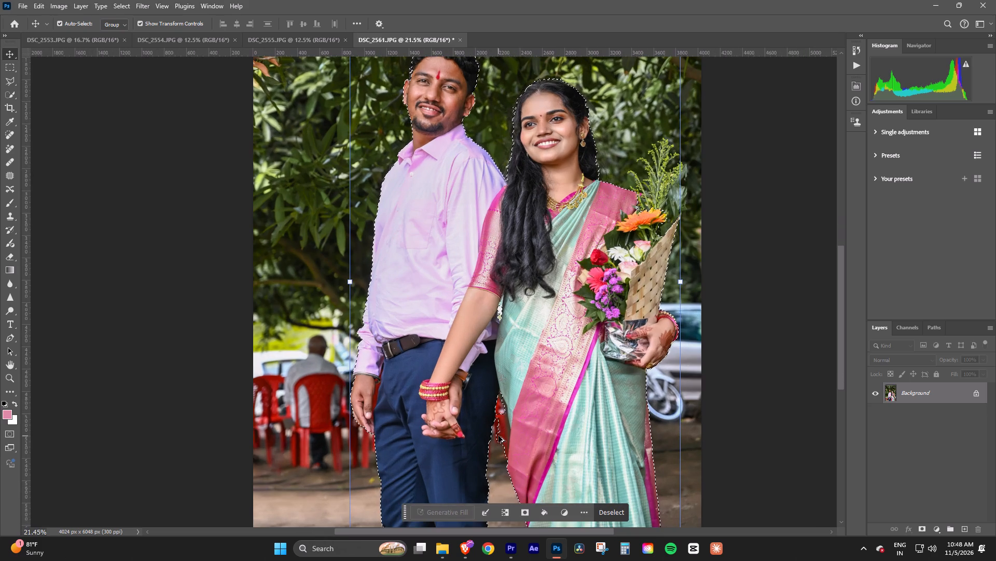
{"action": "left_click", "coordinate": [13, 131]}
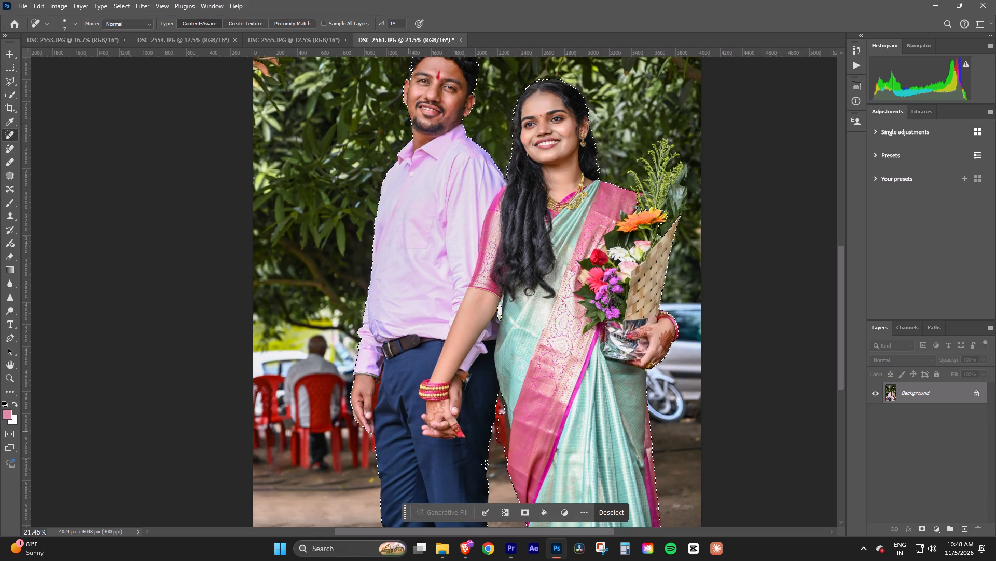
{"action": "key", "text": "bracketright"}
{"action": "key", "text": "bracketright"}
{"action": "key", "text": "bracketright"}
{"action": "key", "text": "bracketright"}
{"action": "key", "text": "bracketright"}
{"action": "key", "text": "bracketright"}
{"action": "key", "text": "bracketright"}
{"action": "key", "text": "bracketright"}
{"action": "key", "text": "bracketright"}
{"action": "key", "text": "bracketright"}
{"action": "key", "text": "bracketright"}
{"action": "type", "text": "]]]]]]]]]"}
Subtract the red chair area between the man's trousers and the woman's sari from the selection with a 150 px Quick Selection brush.
{"action": "left_click", "coordinate": [10, 95]}
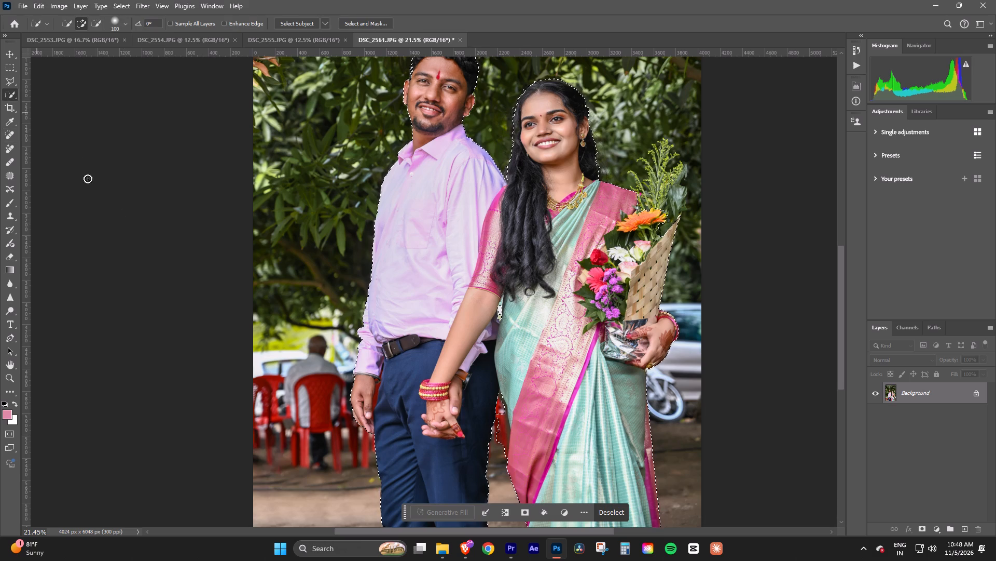
{"action": "key", "text": "bracketright"}
{"action": "key", "text": "bracketright"}
{"action": "type", "text": "]]]["}
{"action": "key", "text": "bracketleft"}
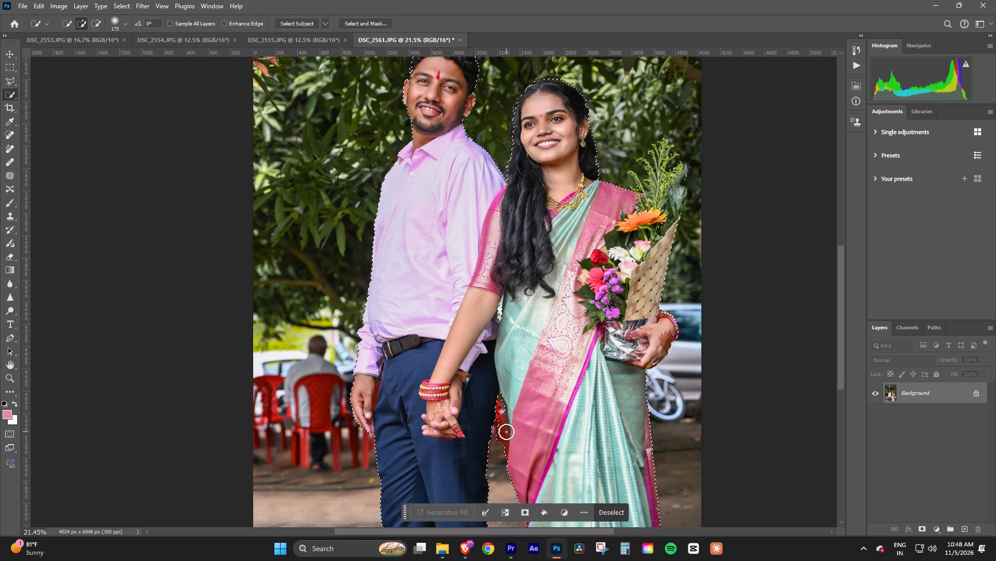
{"action": "key", "text": "bracketleft"}
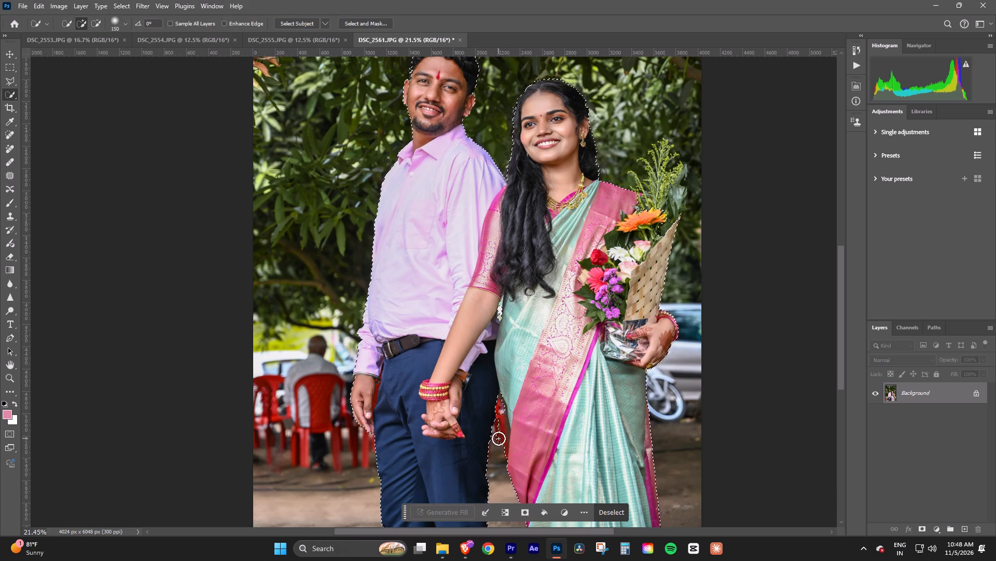
{"action": "left_click", "coordinate": [499, 438]}
{"action": "key", "text": "ctrl+z"}
{"action": "left_click", "coordinate": [499, 438], "text": "alt"}
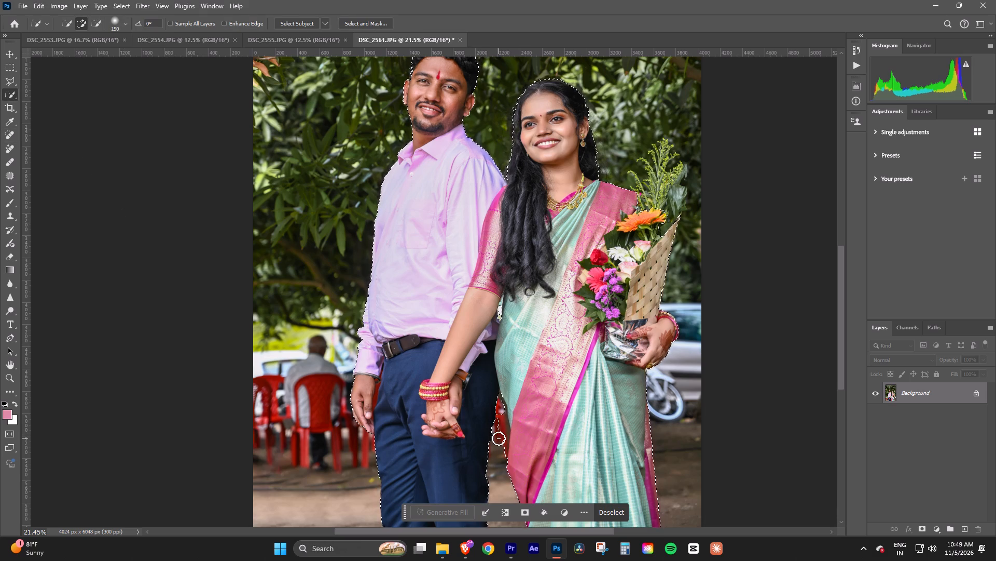
Add the dark green leaves and flower stems behind the bouquet's orange flower to the selection with the Quick Selection tool.
{"action": "scroll", "coordinate": [540, 313], "scroll_direction": "down", "scroll_amount": 2, "text": "alt"}
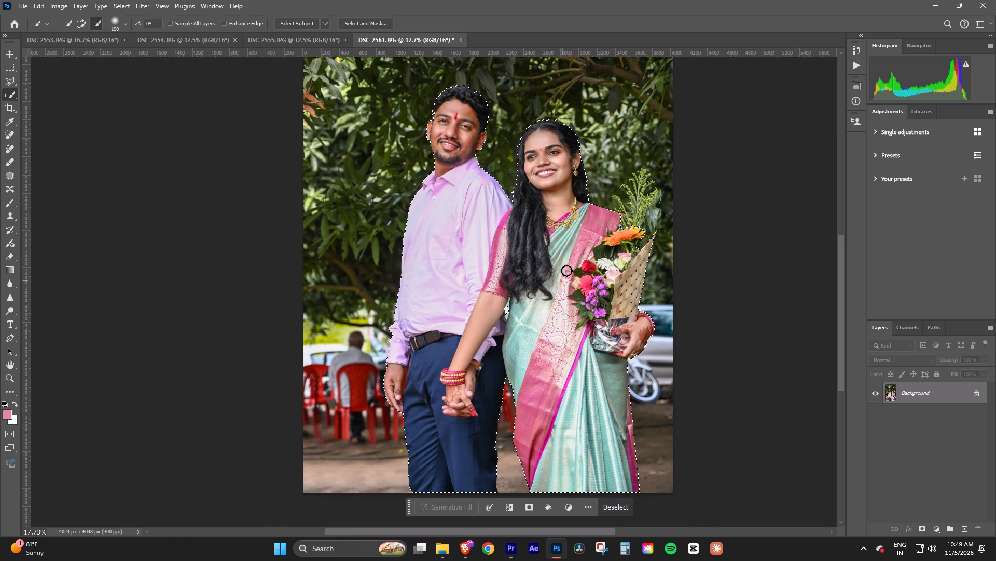
{"action": "key", "text": "space"}
{"action": "key", "text": "space"}
{"action": "key", "text": "space"}
{"action": "key", "text": "space"}
{"action": "key", "text": "space"}
{"action": "key", "text": "space"}
{"action": "key", "text": "space"}
{"action": "key", "text": "space"}
{"action": "key", "text": "space"}
{"action": "key", "text": "space"}
{"action": "key", "text": "space"}
{"action": "left_click_drag", "start_coordinate": [613, 203], "coordinate": [571, 280]}
{"action": "scroll", "coordinate": [604, 271], "scroll_direction": "up", "scroll_amount": 3, "text": "alt"}
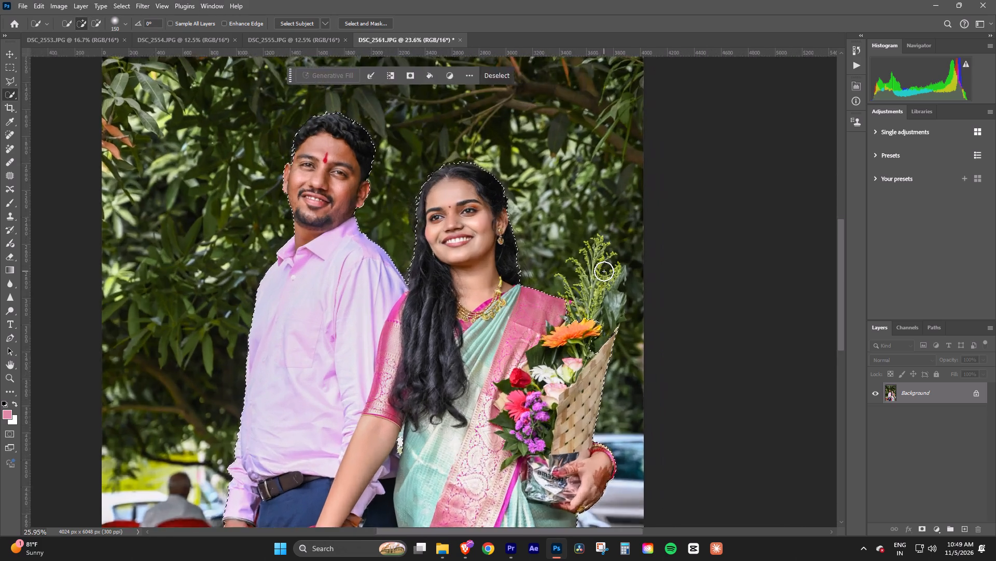
{"action": "scroll", "coordinate": [604, 271], "scroll_direction": "up", "scroll_amount": 7, "text": "alt"}
{"action": "left_click", "coordinate": [591, 307]}
{"action": "left_click", "coordinate": [612, 333]}
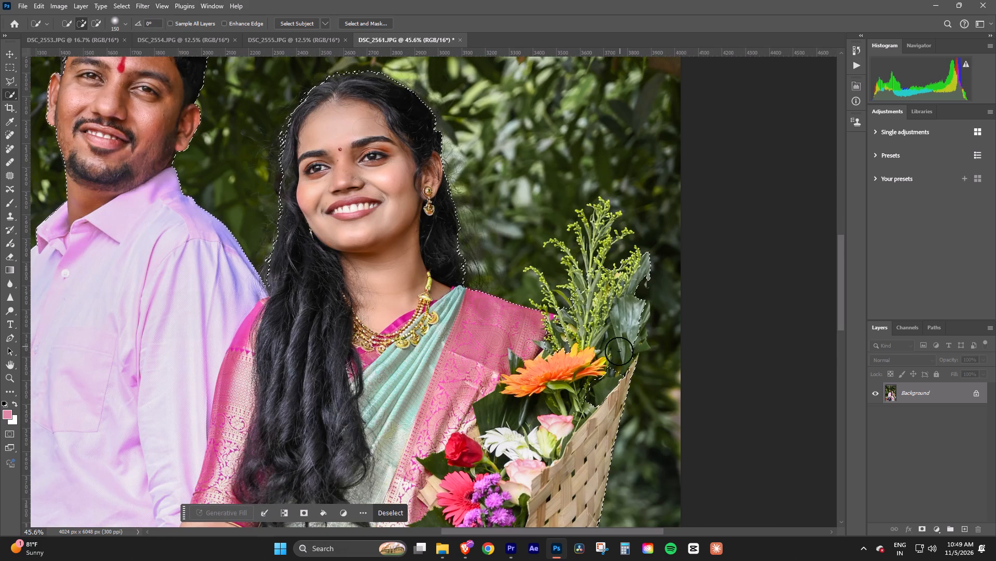
{"action": "left_click", "coordinate": [616, 358]}
{"action": "left_click", "coordinate": [600, 388]}
{"action": "left_click", "coordinate": [627, 337]}
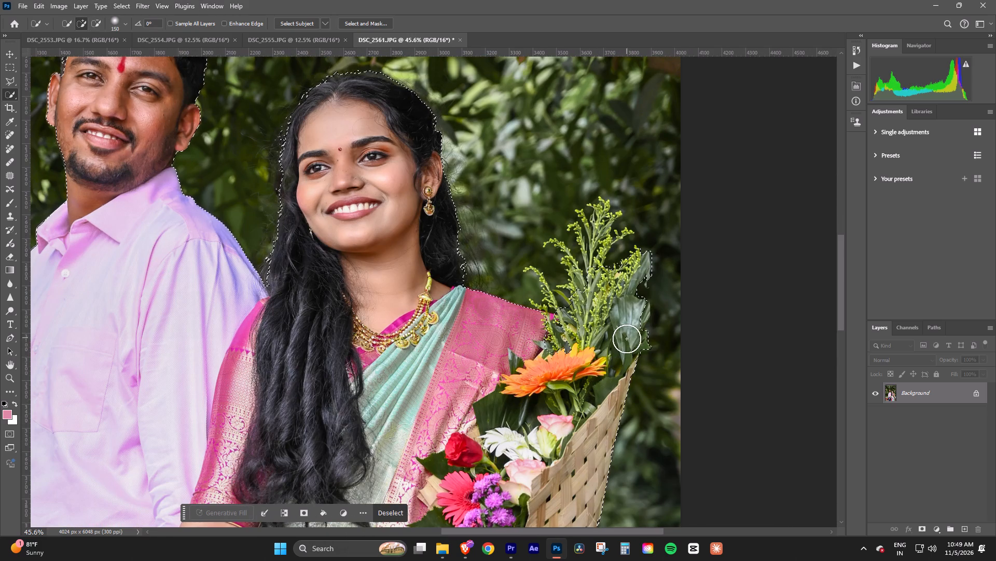
{"action": "left_click", "coordinate": [632, 317]}
{"action": "left_click_drag", "start_coordinate": [614, 287], "coordinate": [591, 321]}
Add the yellow-green flower sprays above the bouquet to the selection, reducing the Quick Selection brush in stages from 90 to 40 px.
{"action": "key", "text": "bracketleft"}
{"action": "key", "text": "bracketleft"}
{"action": "key", "text": "bracketleft"}
{"action": "left_click_drag", "start_coordinate": [598, 234], "coordinate": [593, 266]}
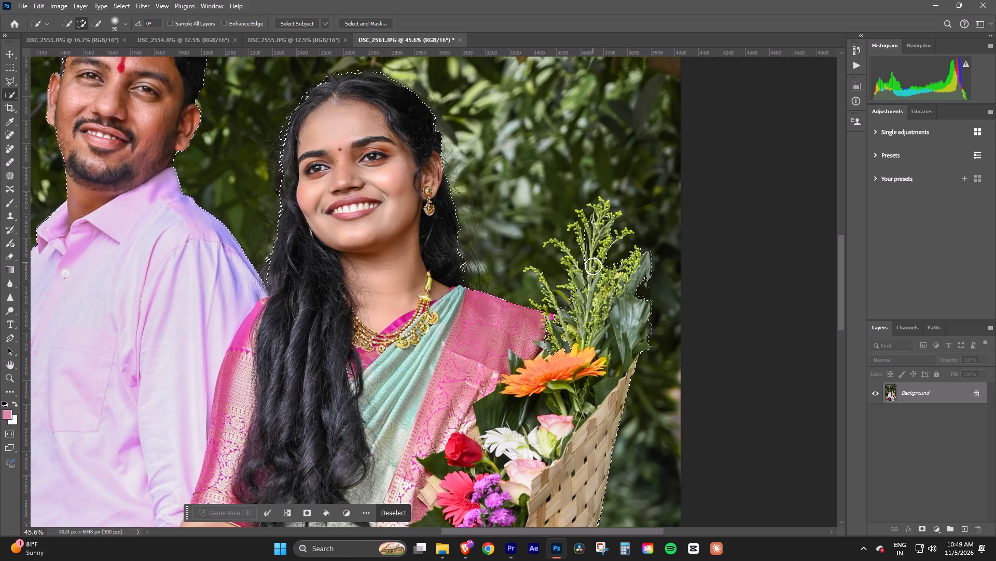
{"action": "left_click_drag", "start_coordinate": [593, 266], "coordinate": [593, 265]}
{"action": "left_click", "coordinate": [600, 217]}
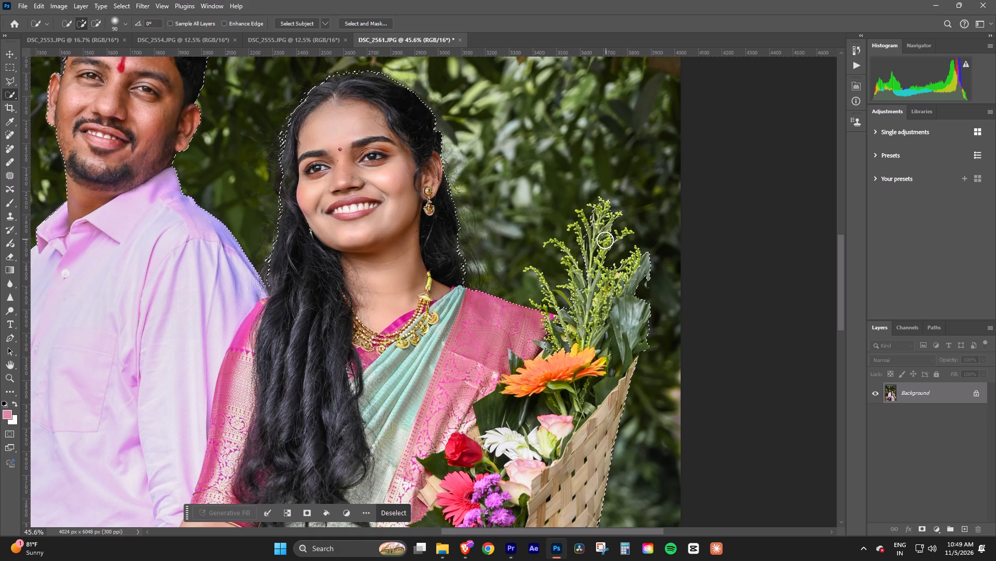
{"action": "key", "text": "bracketleft"}
{"action": "key", "text": "bracketleft"}
{"action": "key", "text": "bracketleft"}
{"action": "left_click", "coordinate": [582, 237]}
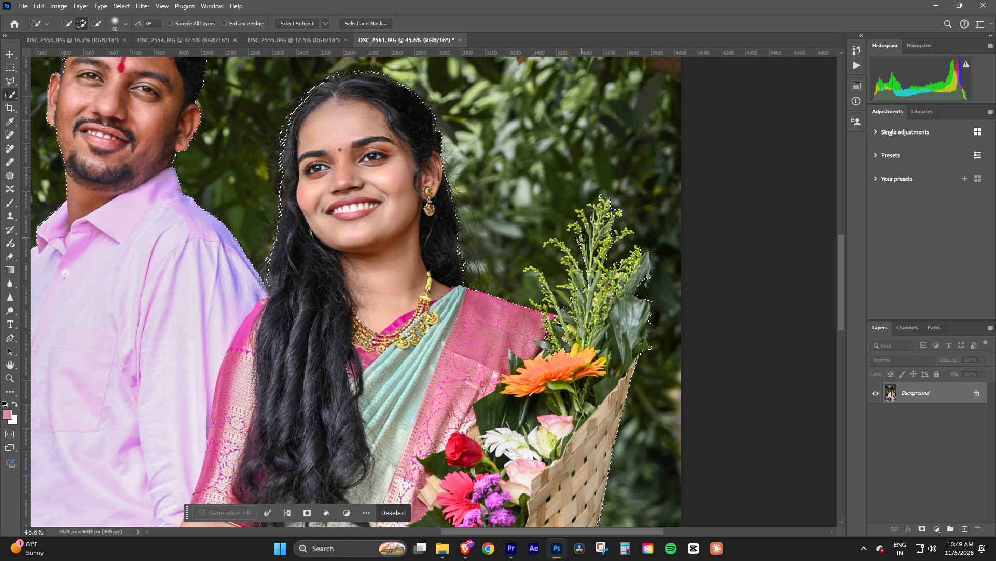
{"action": "left_click", "coordinate": [583, 228]}
{"action": "key", "text": "bracketleft"}
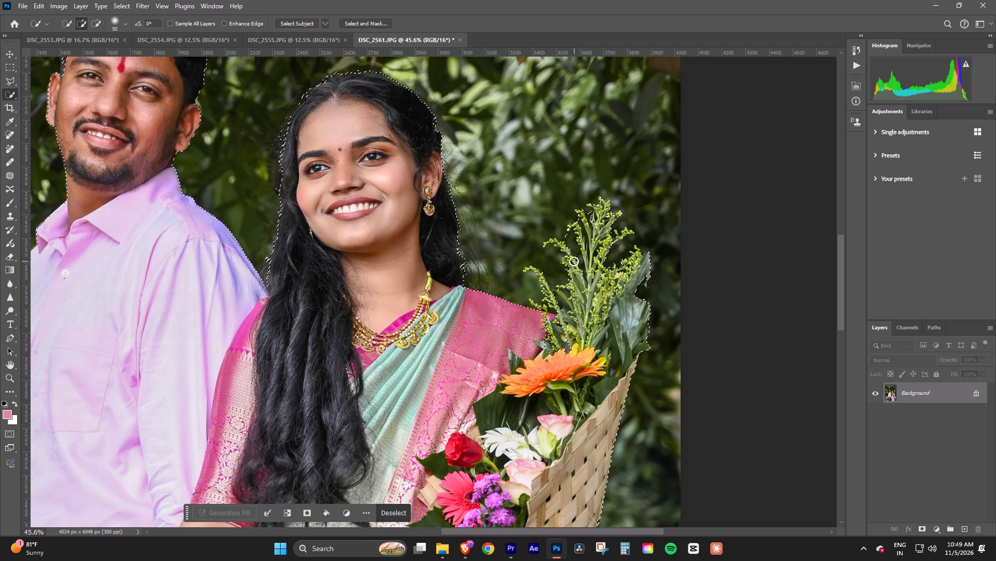
{"action": "key", "text": "bracketleft"}
{"action": "key", "text": "bracketleft"}
{"action": "left_click", "coordinate": [562, 247]}
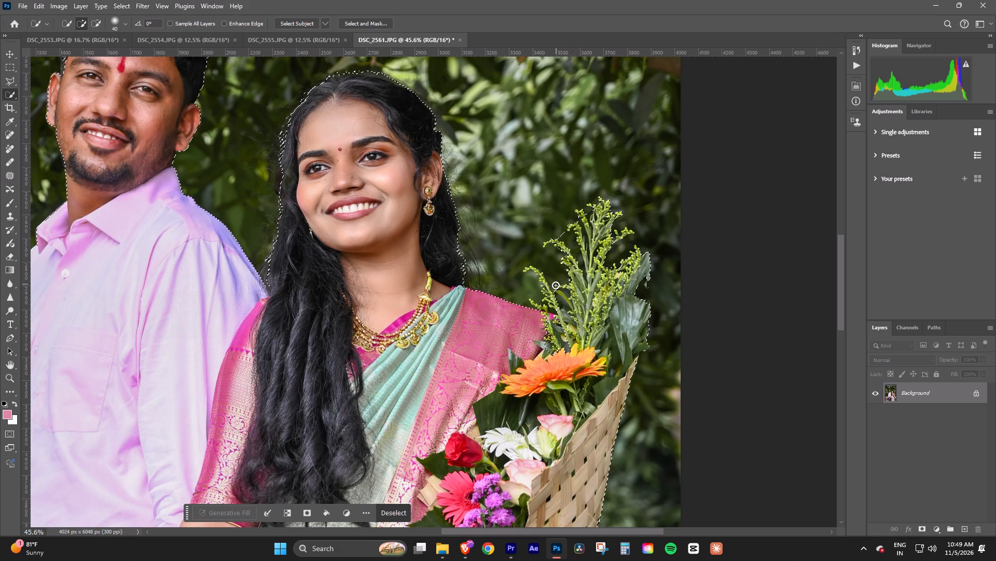
{"action": "left_click", "coordinate": [549, 292]}
{"action": "left_click", "coordinate": [549, 303]}
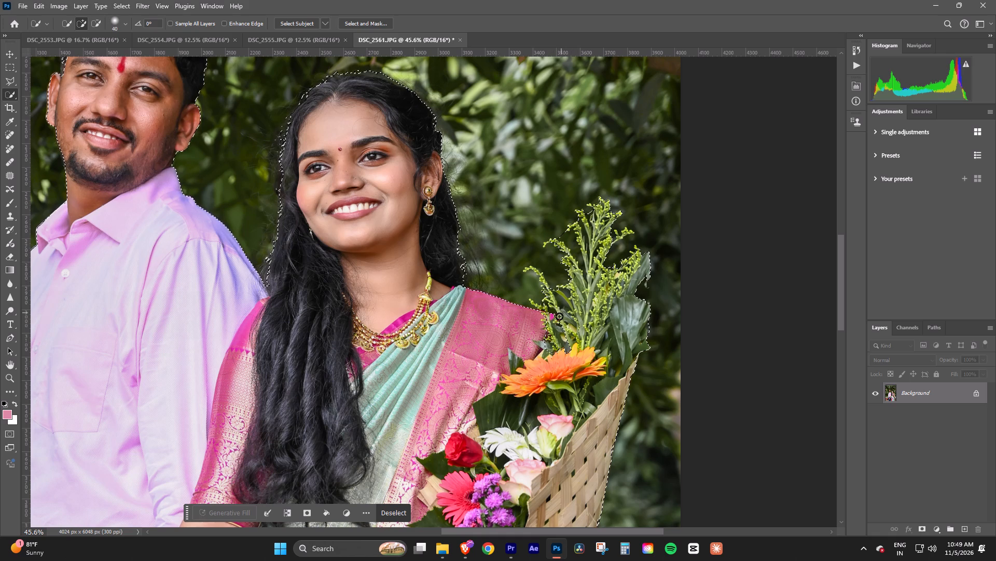
{"action": "left_click", "coordinate": [540, 308]}
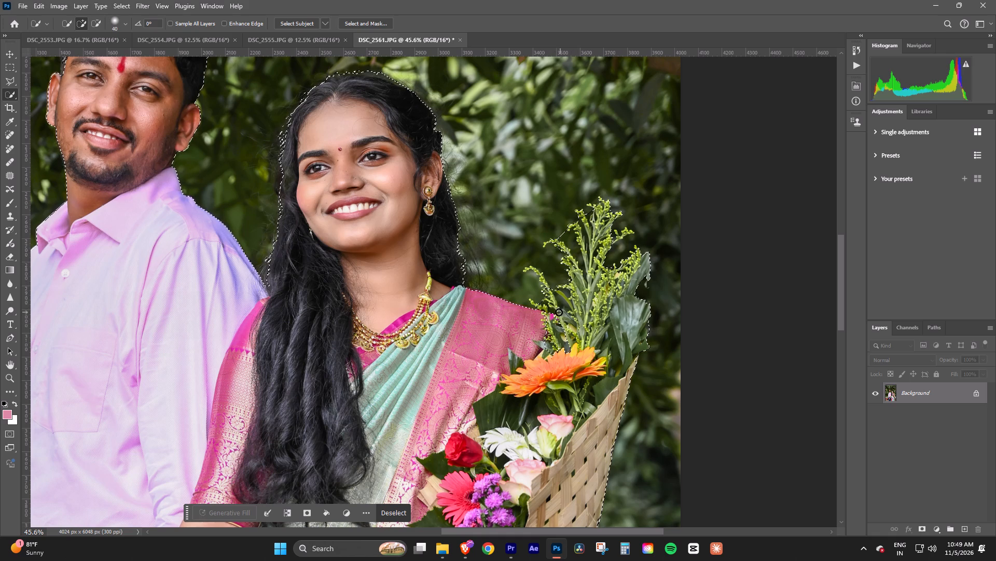
Refine the selection where the pink sari shoulder meets the bouquet's greenery, using a 40 px Quick Selection brush.
{"action": "left_click", "coordinate": [549, 313]}
{"action": "key", "text": "ctrl+z"}
{"action": "left_click", "coordinate": [552, 313], "text": "alt"}
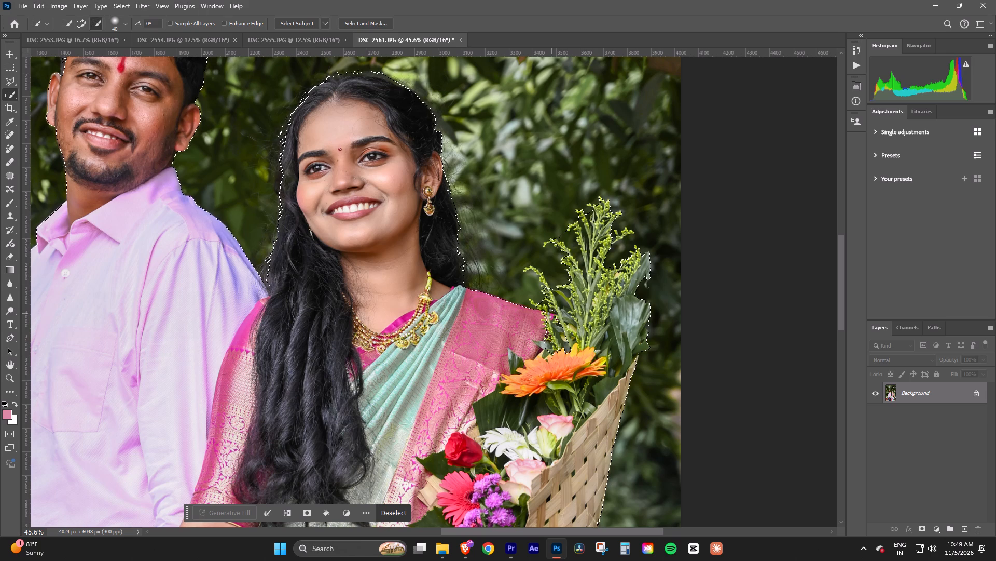
{"action": "left_click_drag", "start_coordinate": [544, 337], "coordinate": [551, 358]}
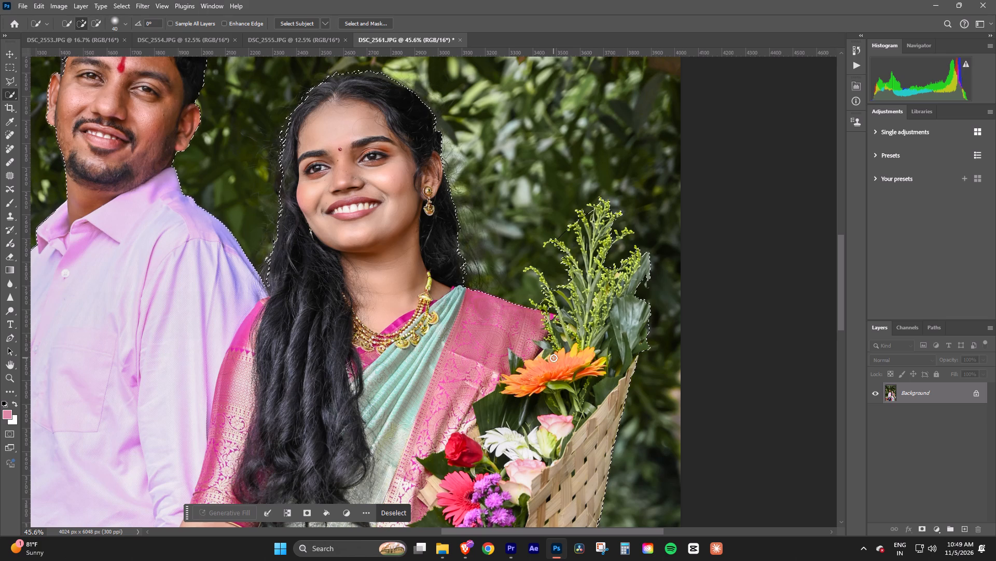
{"action": "left_click", "coordinate": [554, 334]}
{"action": "left_click_drag", "start_coordinate": [551, 325], "coordinate": [560, 344]}
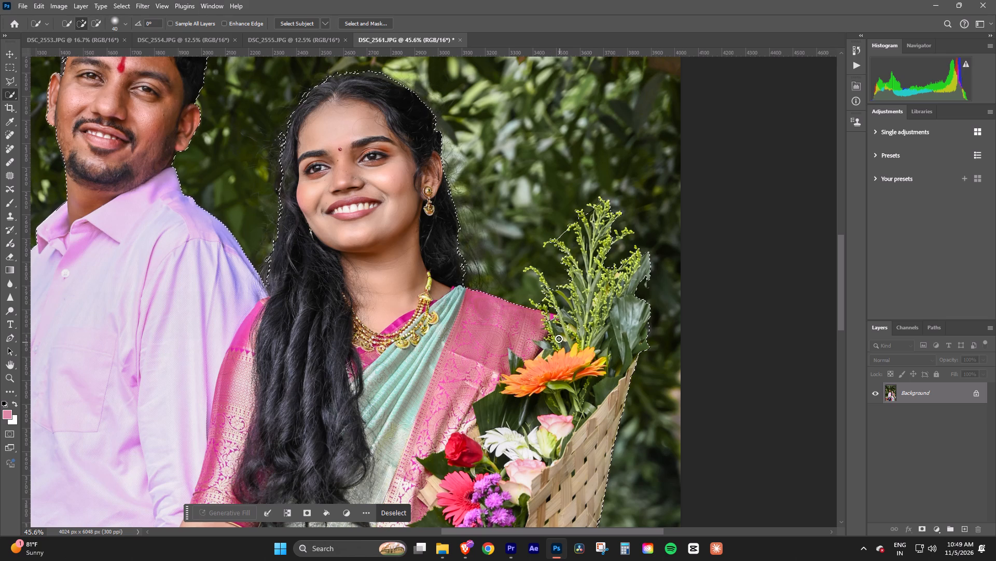
{"action": "left_click_drag", "start_coordinate": [554, 329], "coordinate": [561, 352], "text": "alt"}
{"action": "left_click_drag", "start_coordinate": [562, 318], "coordinate": [571, 338], "text": "alt"}
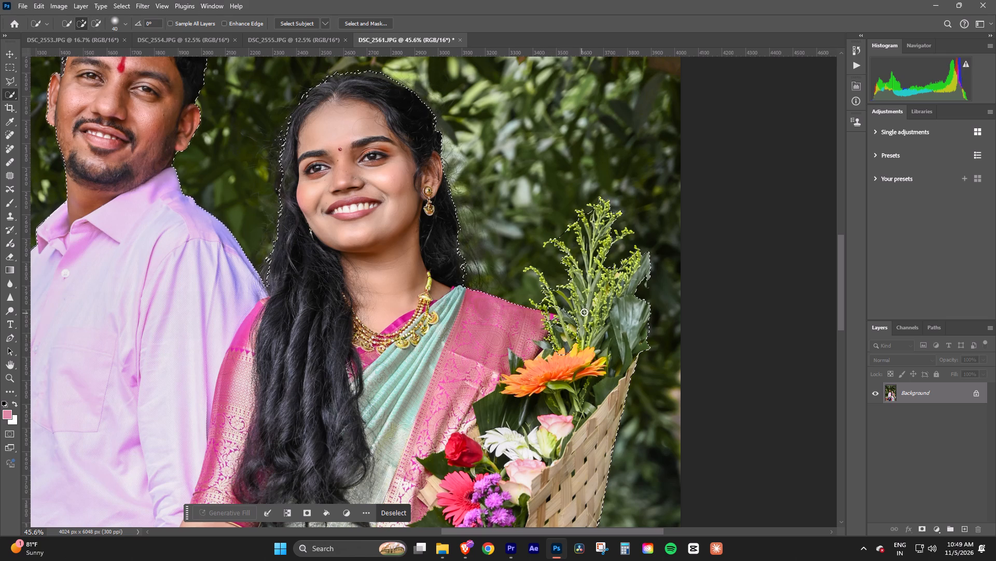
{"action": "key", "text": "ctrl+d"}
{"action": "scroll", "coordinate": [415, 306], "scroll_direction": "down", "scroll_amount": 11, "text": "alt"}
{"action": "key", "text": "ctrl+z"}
Feather the selection of the couple by 0.2 pixels.
{"action": "scroll", "coordinate": [385, 332], "scroll_direction": "down", "scroll_amount": 4, "text": "alt"}
{"action": "scroll", "coordinate": [378, 328], "scroll_direction": "up", "scroll_amount": 2, "text": "alt"}
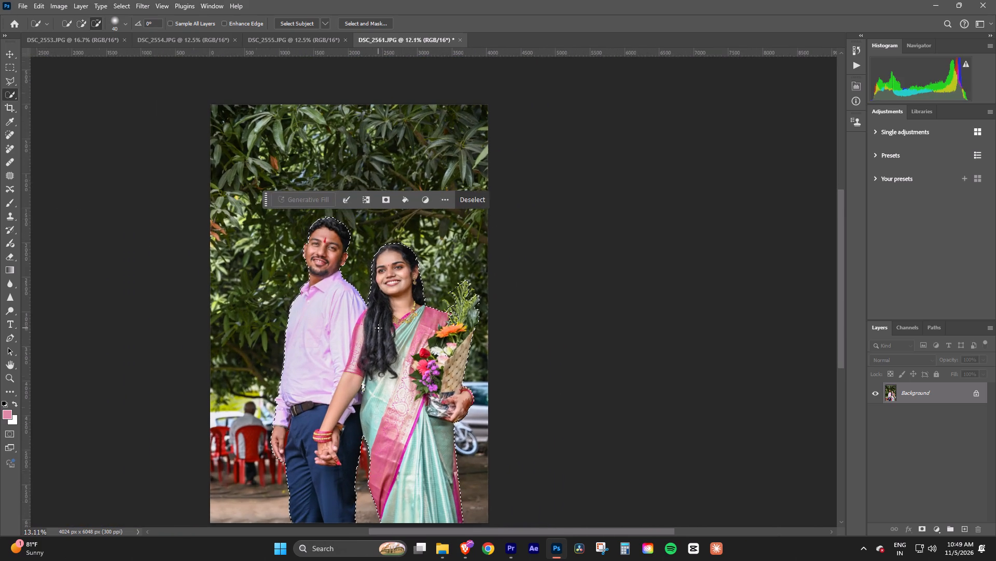
{"action": "key", "text": "space"}
{"action": "key", "text": "space"}
{"action": "key", "text": "space"}
{"action": "key", "text": "space"}
{"action": "key", "text": "space"}
{"action": "key", "text": "space"}
{"action": "key", "text": "space"}
{"action": "key", "text": "space"}
{"action": "key", "text": "space"}
{"action": "key", "text": "space"}
{"action": "key", "text": "space"}
{"action": "key", "text": "space"}
{"action": "key", "text": "space"}
{"action": "key", "text": "space"}
{"action": "left_click_drag", "start_coordinate": [353, 312], "coordinate": [477, 299]}
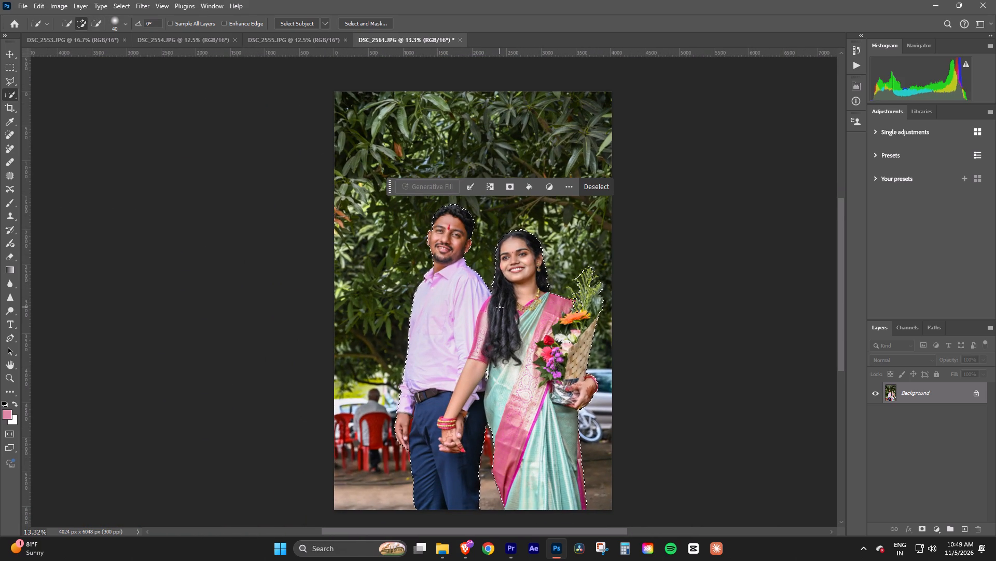
{"action": "right_click", "coordinate": [471, 290]}
{"action": "left_click", "coordinate": [489, 311]}
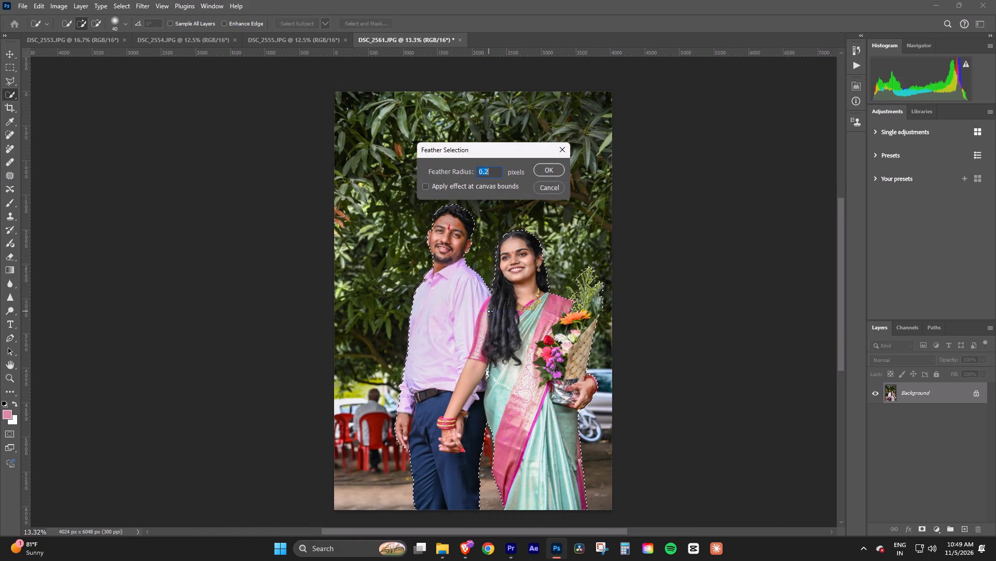
{"action": "key", "text": "Return"}
Invert the selection so the background around the couple is selected.
{"action": "right_click", "coordinate": [461, 298]}
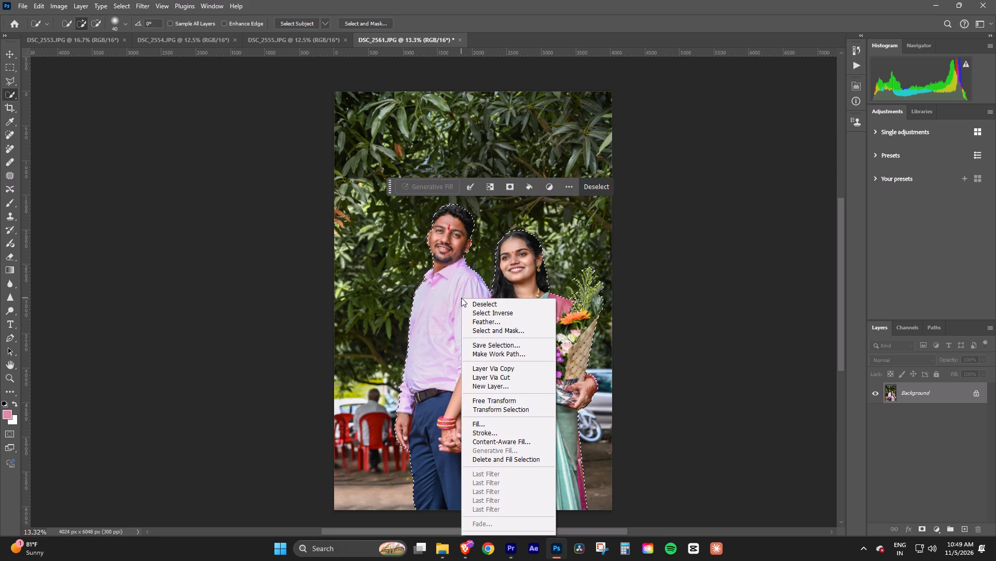
{"action": "left_click", "coordinate": [470, 312]}
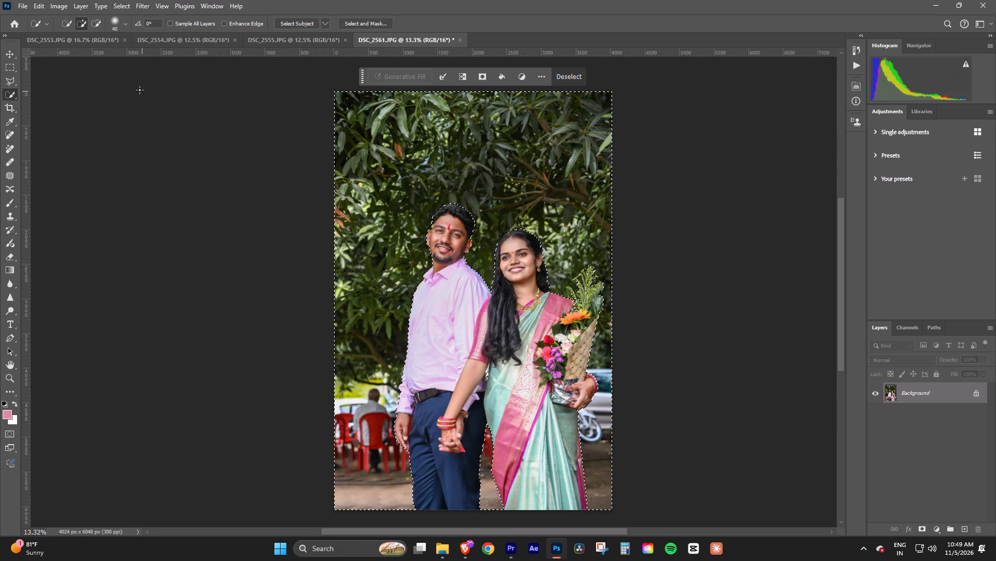
Refine the background selection around the green stems between the pink sari shoulder and the bouquet's orange flower.
{"action": "scroll", "coordinate": [591, 314], "scroll_direction": "up", "scroll_amount": 12, "text": "alt"}
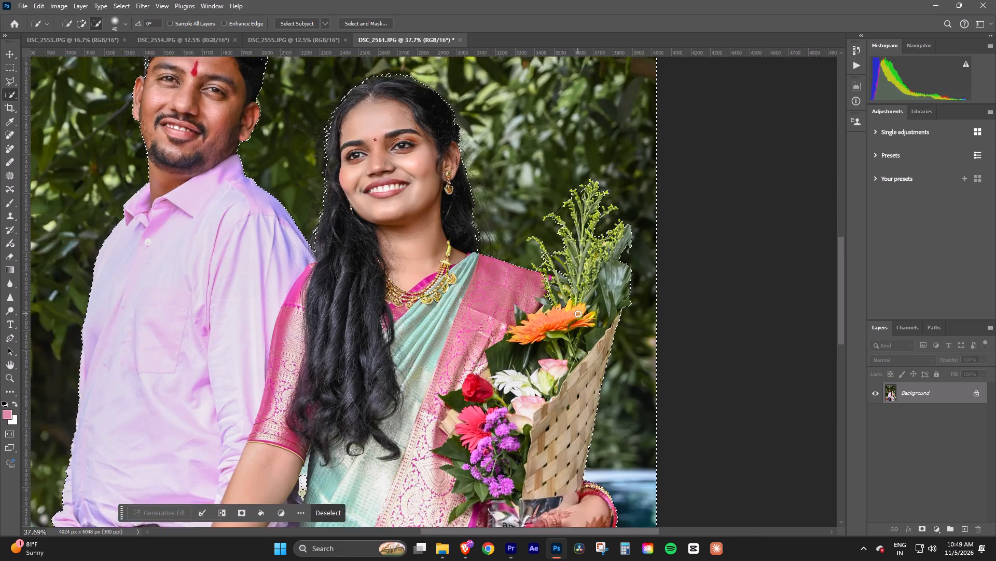
{"action": "left_click_drag", "start_coordinate": [571, 278], "coordinate": [552, 303], "text": "alt"}
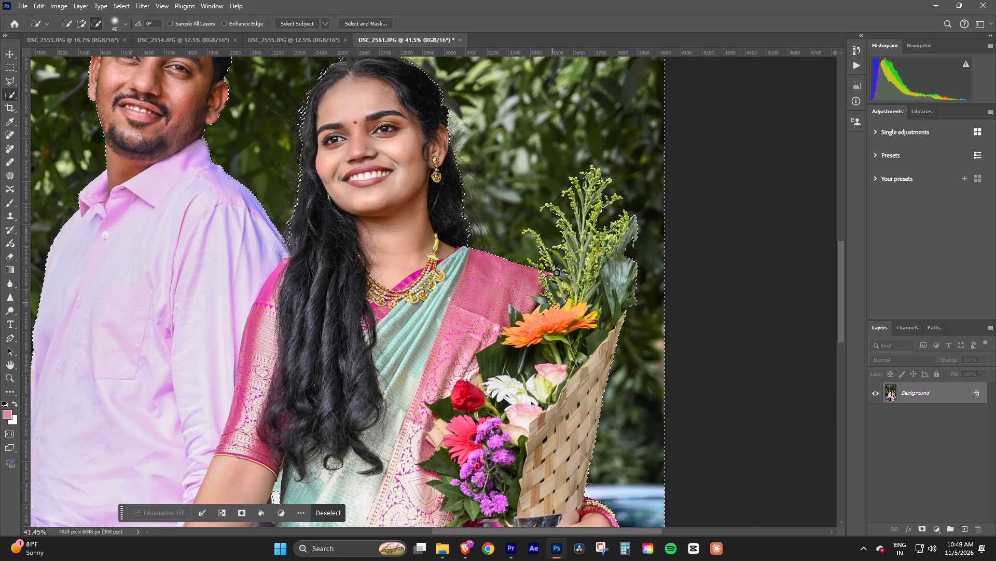
{"action": "left_click_drag", "start_coordinate": [551, 274], "coordinate": [550, 280], "text": "alt"}
{"action": "left_click_drag", "start_coordinate": [555, 268], "coordinate": [549, 295], "text": "alt"}
{"action": "left_click_drag", "start_coordinate": [552, 298], "coordinate": [562, 309], "text": "alt"}
{"action": "left_click", "coordinate": [544, 273], "text": "alt"}
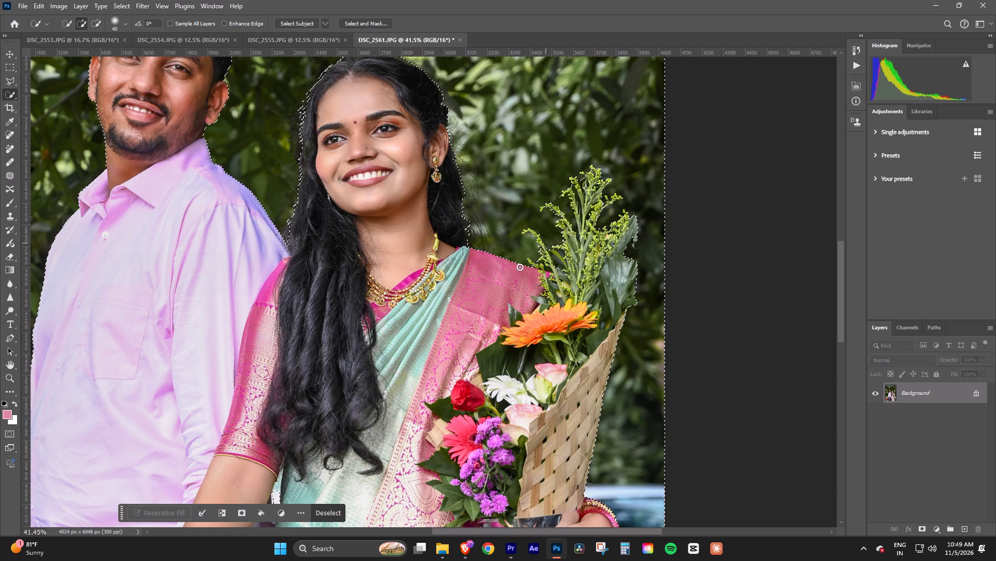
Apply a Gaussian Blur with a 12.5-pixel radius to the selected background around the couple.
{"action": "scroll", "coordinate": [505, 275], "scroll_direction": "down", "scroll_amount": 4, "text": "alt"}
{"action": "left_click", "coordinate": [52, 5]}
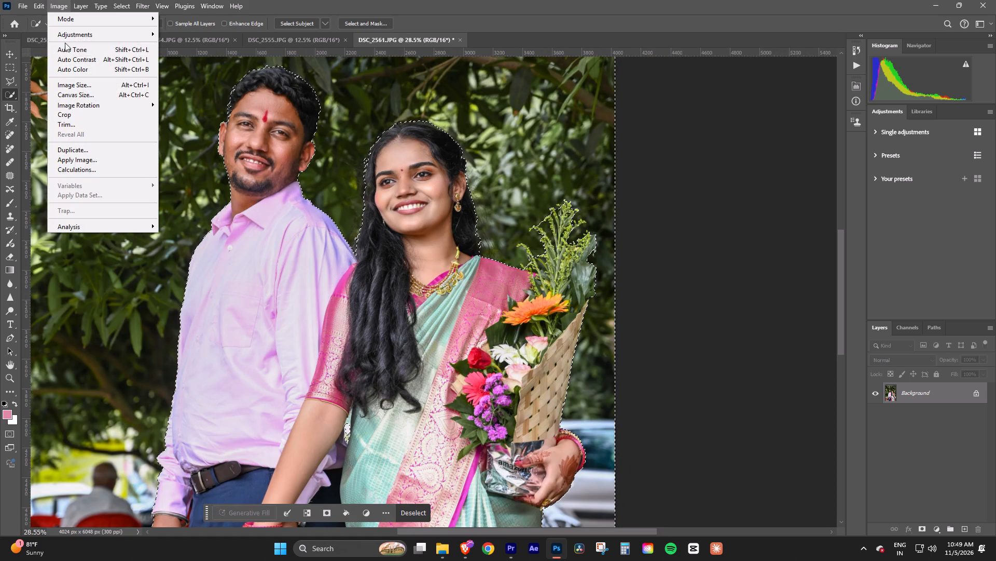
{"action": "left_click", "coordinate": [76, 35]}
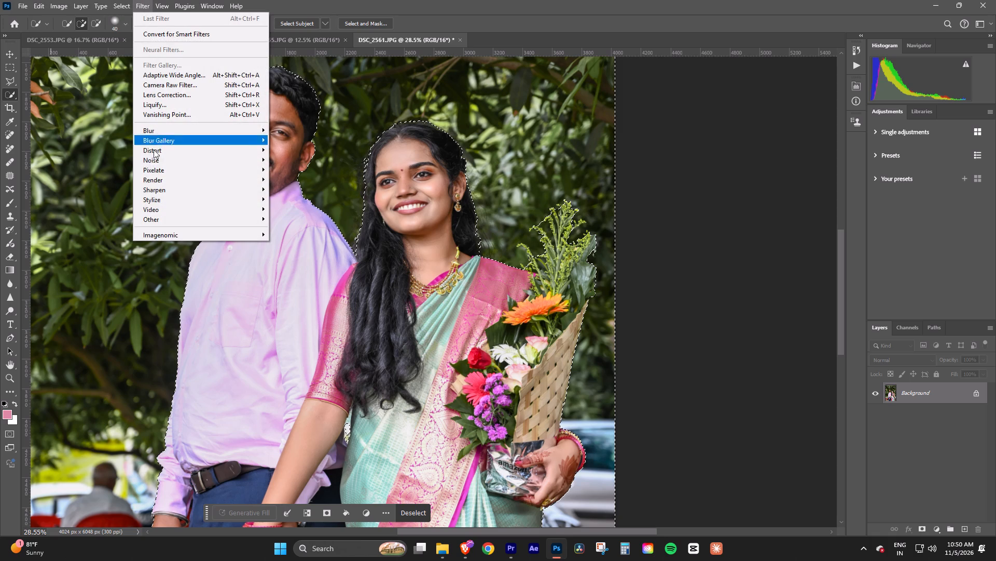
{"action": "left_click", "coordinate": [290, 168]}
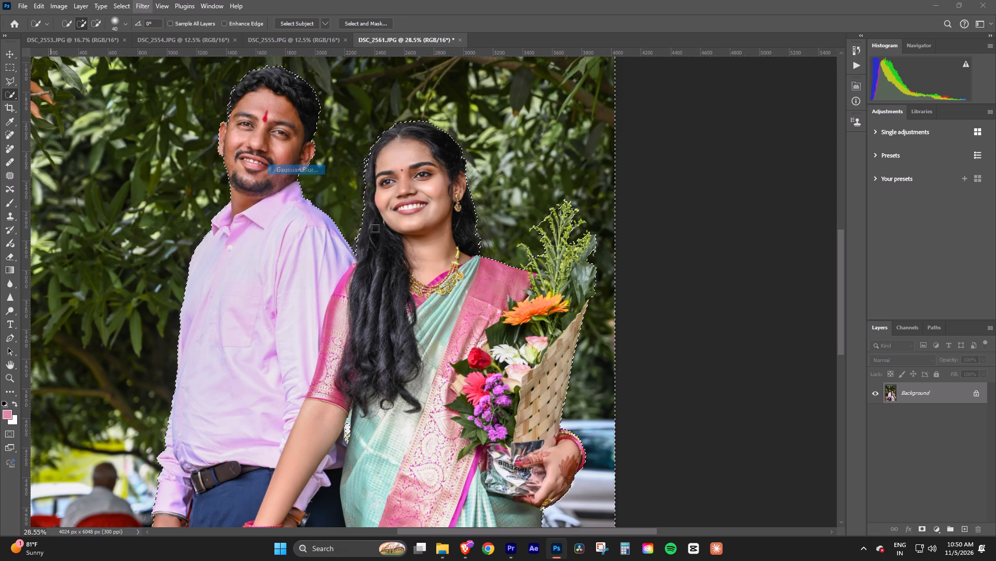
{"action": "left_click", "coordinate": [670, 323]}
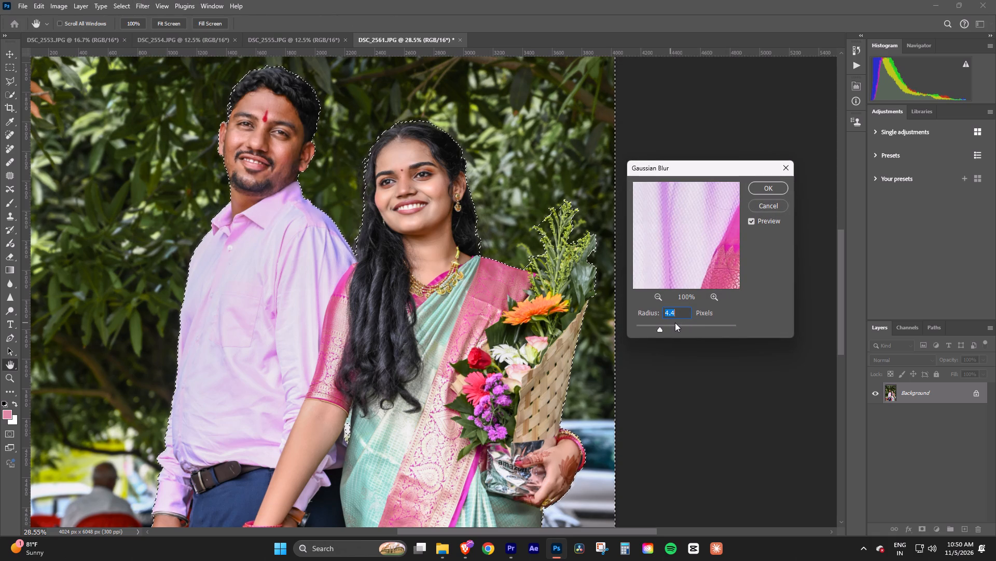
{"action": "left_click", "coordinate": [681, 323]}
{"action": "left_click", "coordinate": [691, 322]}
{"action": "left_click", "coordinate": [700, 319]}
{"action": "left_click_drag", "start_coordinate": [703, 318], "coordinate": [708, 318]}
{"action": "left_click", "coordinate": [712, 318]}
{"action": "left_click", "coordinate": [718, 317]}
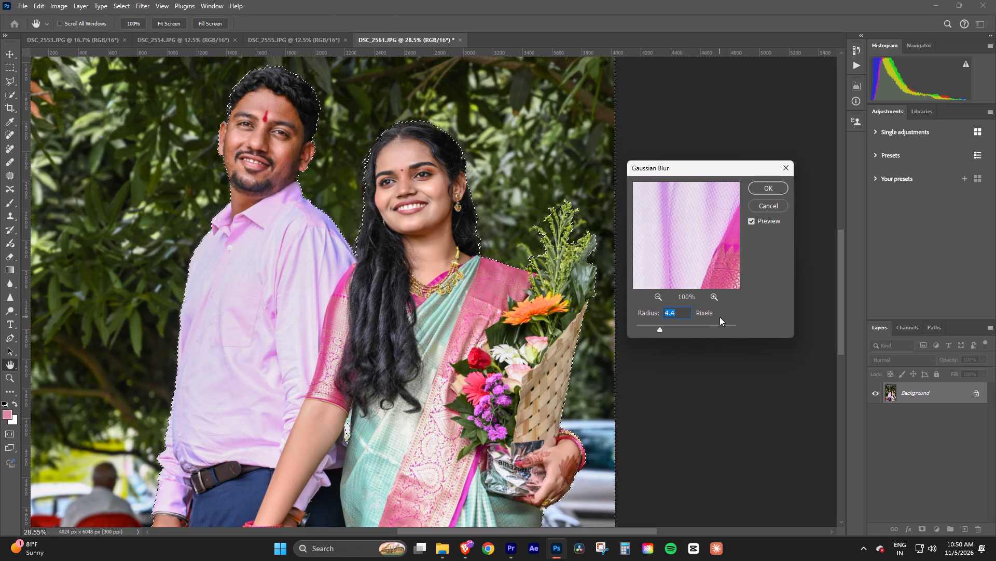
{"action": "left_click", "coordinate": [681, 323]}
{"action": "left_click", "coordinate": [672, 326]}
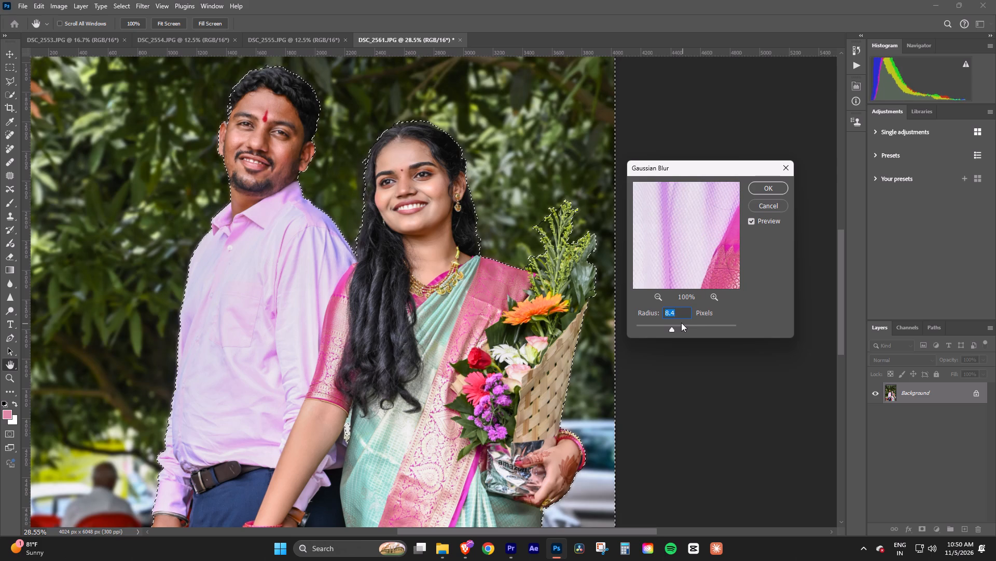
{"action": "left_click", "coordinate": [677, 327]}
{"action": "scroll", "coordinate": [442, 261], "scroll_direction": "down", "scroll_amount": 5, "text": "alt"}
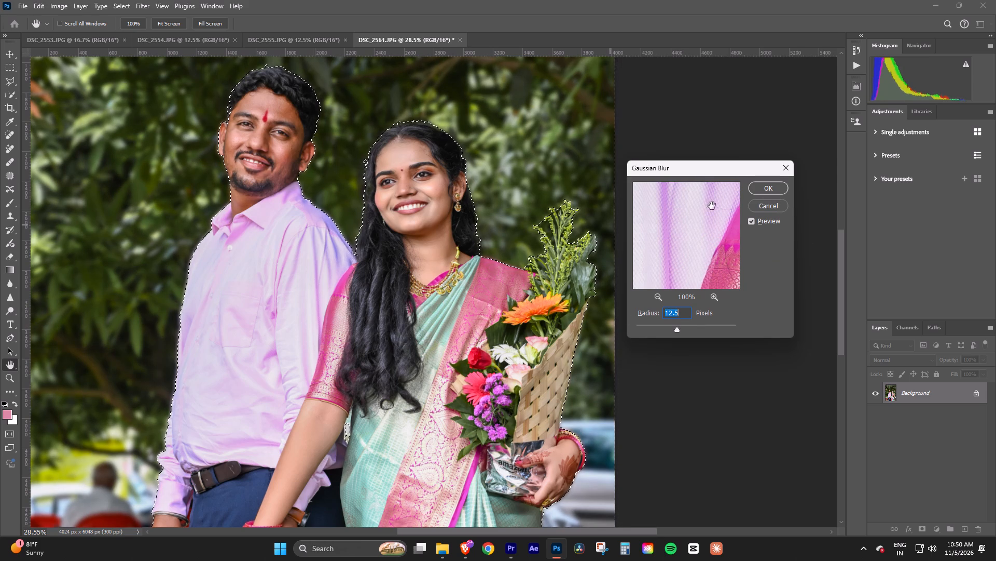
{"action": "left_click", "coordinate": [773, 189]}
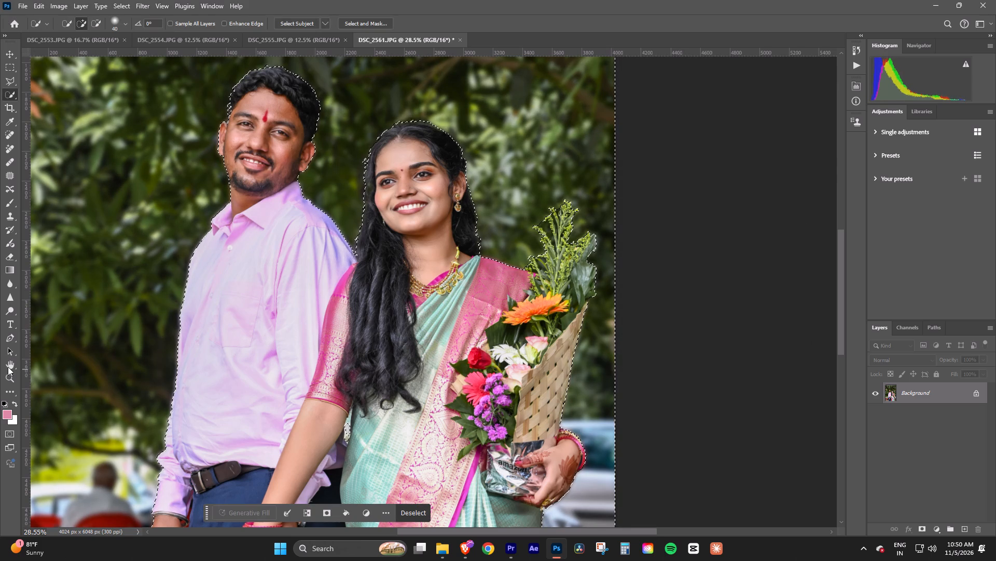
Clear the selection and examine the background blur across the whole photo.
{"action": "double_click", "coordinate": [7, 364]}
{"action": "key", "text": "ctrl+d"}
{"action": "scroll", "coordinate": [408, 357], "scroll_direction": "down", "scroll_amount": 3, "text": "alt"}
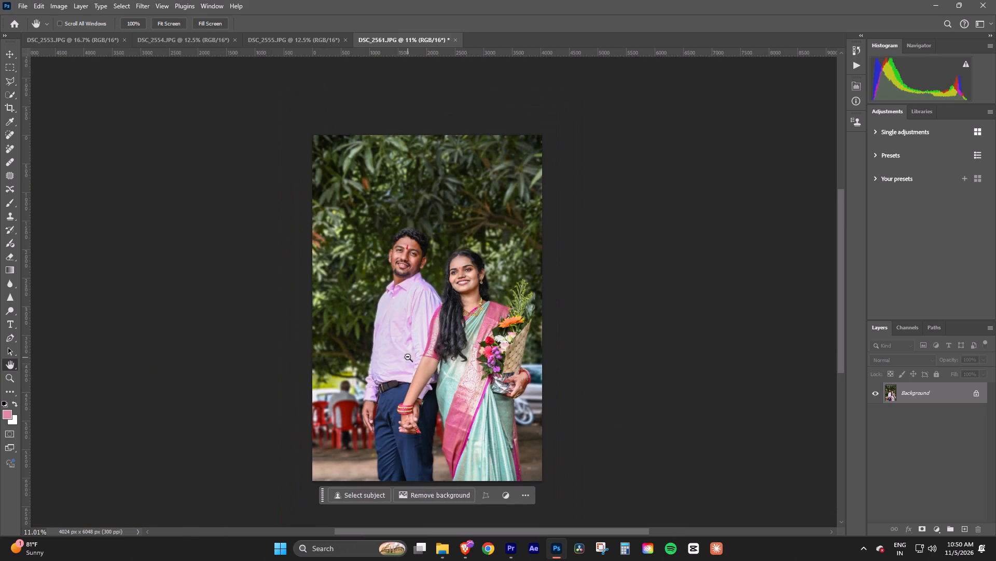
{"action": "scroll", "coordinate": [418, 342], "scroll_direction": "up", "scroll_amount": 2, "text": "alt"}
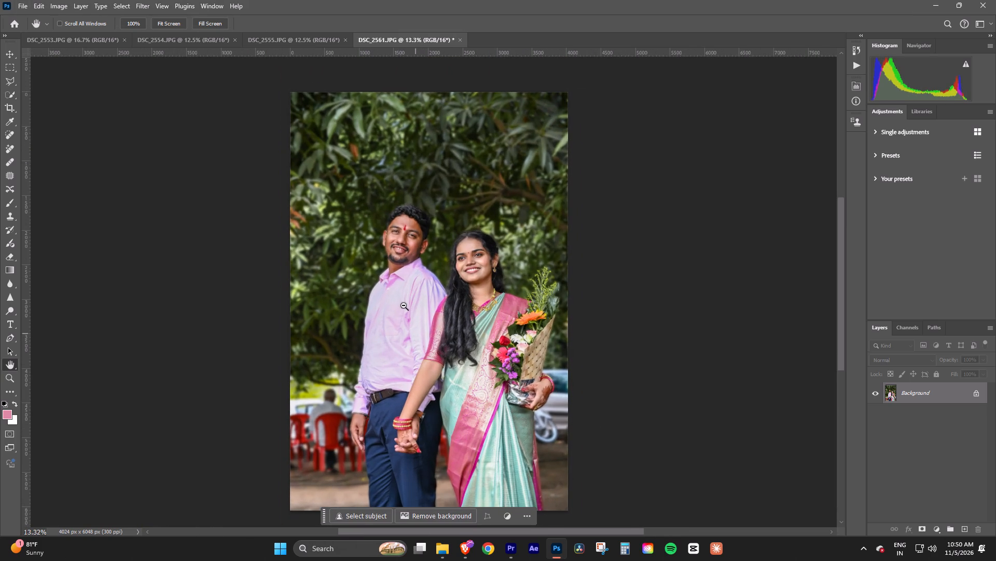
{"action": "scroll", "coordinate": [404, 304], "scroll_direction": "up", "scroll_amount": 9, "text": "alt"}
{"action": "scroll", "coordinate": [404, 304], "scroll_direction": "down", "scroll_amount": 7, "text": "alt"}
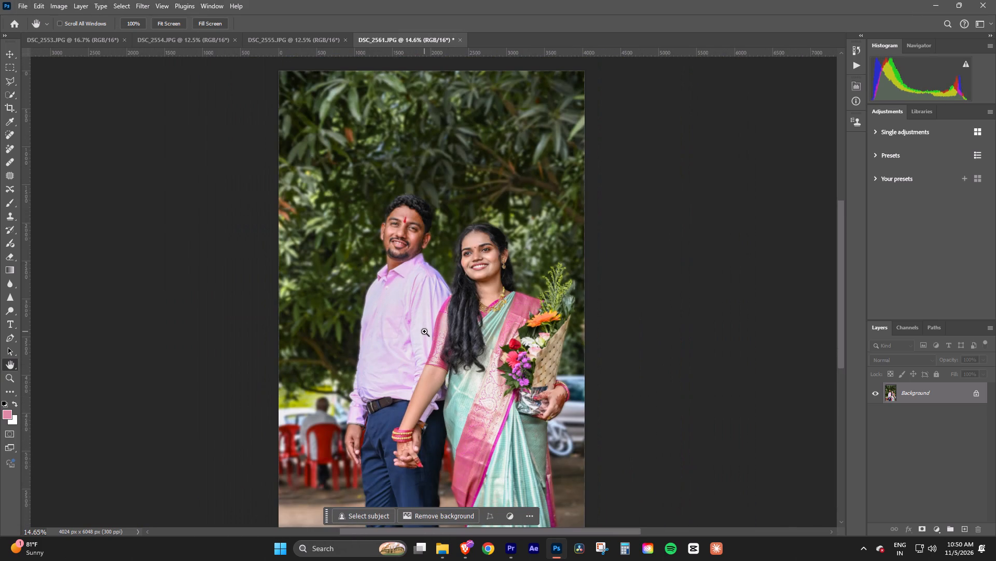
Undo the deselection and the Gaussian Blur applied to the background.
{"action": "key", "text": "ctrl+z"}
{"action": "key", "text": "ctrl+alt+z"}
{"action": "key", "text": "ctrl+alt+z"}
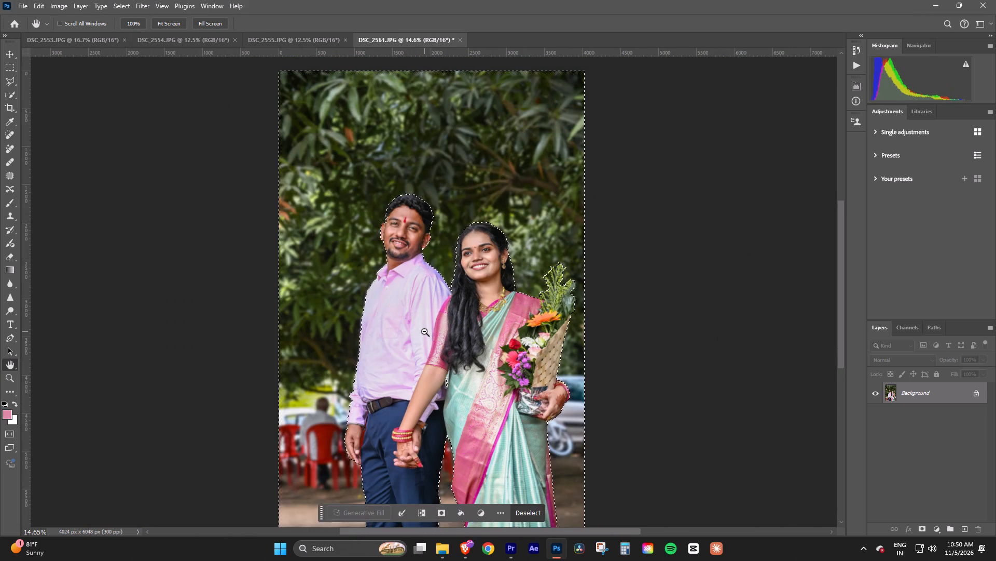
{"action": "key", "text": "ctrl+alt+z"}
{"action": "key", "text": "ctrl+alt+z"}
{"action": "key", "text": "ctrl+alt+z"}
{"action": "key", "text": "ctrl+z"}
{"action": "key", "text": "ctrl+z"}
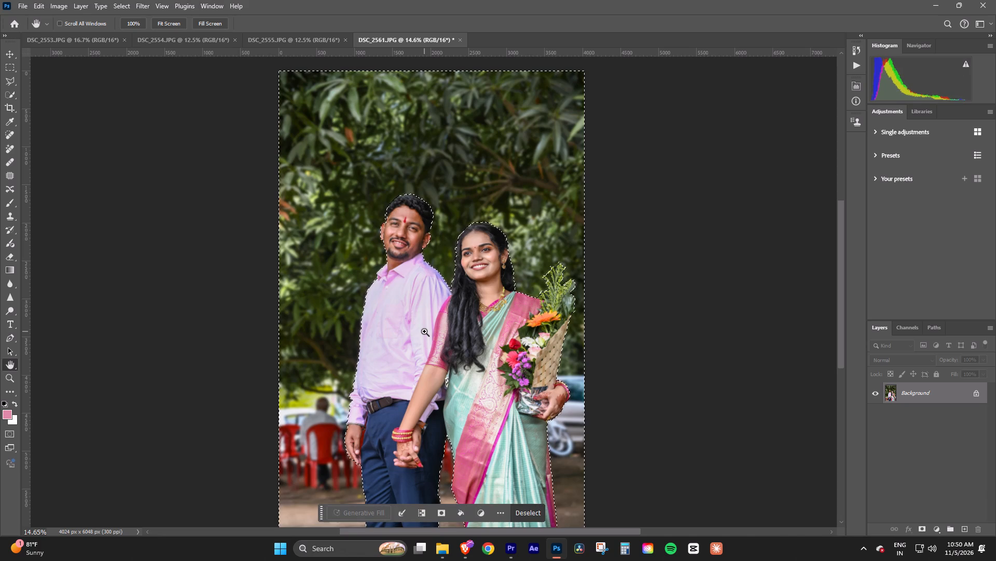
Clear the background selection in DSC_2561.
{"action": "key", "text": "ctrl+d"}
Examine the couple and the unblurred foliage background in DSC_2561.
{"action": "scroll", "coordinate": [424, 331], "scroll_direction": "up", "scroll_amount": 5, "text": "alt"}
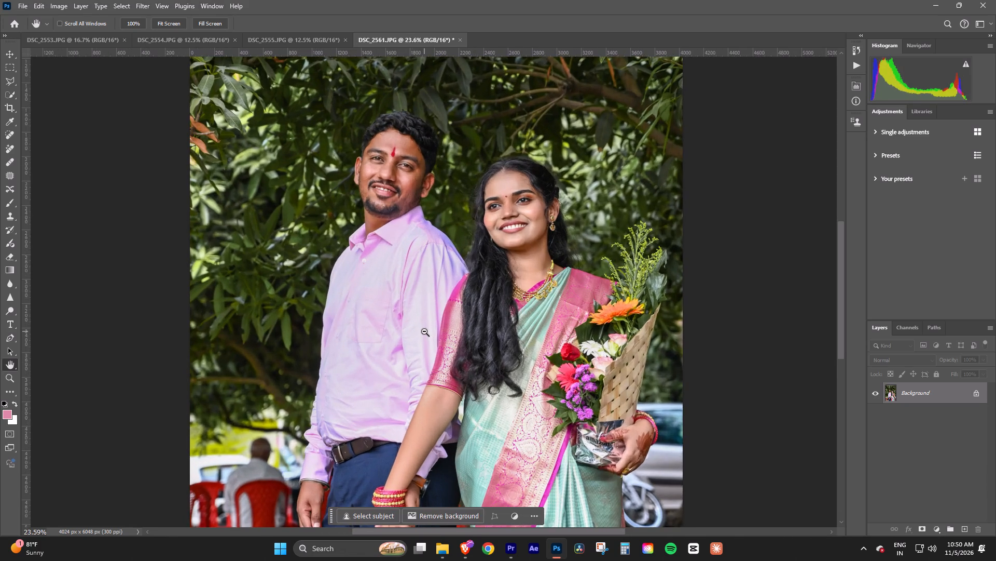
{"action": "scroll", "coordinate": [424, 331], "scroll_direction": "down", "scroll_amount": 9, "text": "alt"}
{"action": "scroll", "coordinate": [422, 328], "scroll_direction": "up", "scroll_amount": 2, "text": "alt"}
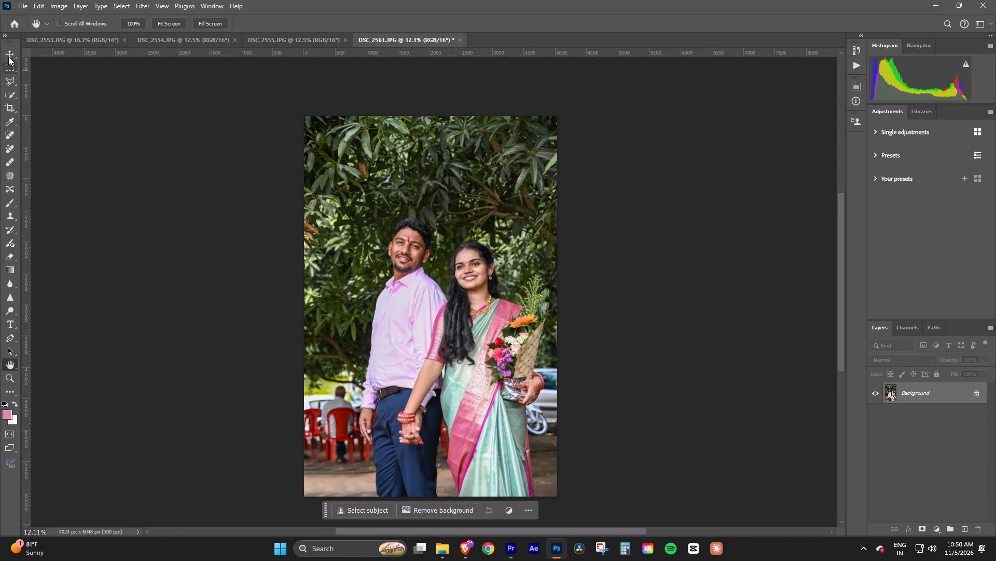
{"action": "left_click", "coordinate": [3, 50]}
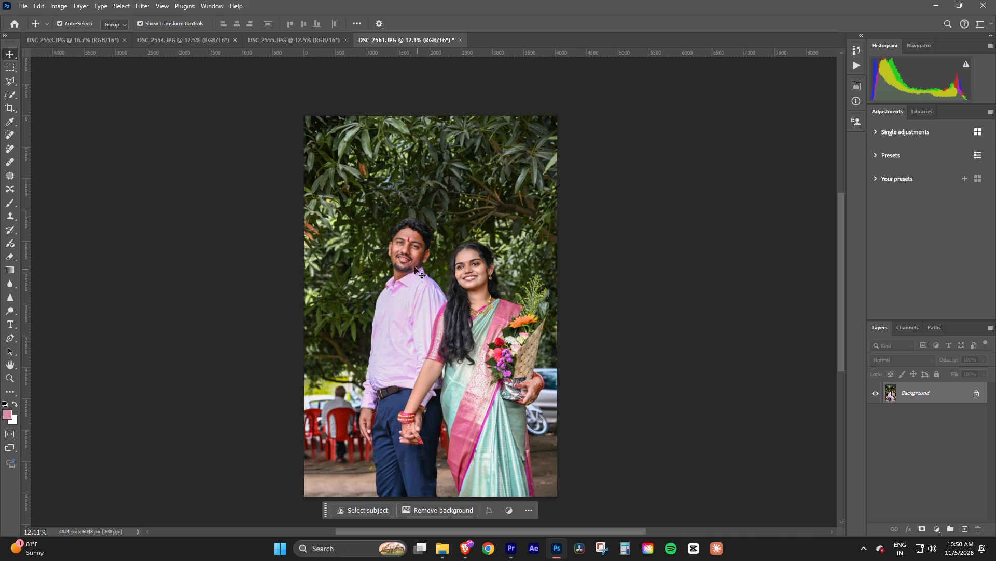
{"action": "double_click", "coordinate": [6, 363]}
{"action": "scroll", "coordinate": [462, 250], "scroll_direction": "up", "scroll_amount": 3, "text": "alt"}
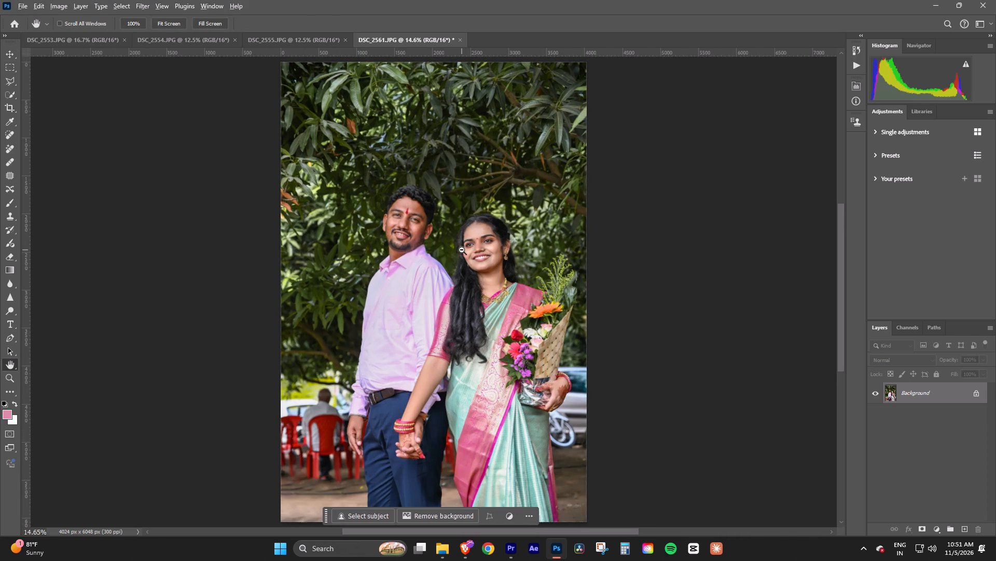
{"action": "scroll", "coordinate": [462, 250], "scroll_direction": "up", "scroll_amount": 1, "text": "alt"}
{"action": "scroll", "coordinate": [462, 250], "scroll_direction": "down", "scroll_amount": 6, "text": "alt"}
Switch to the photo DSC_2555.
{"action": "left_click", "coordinate": [319, 41]}
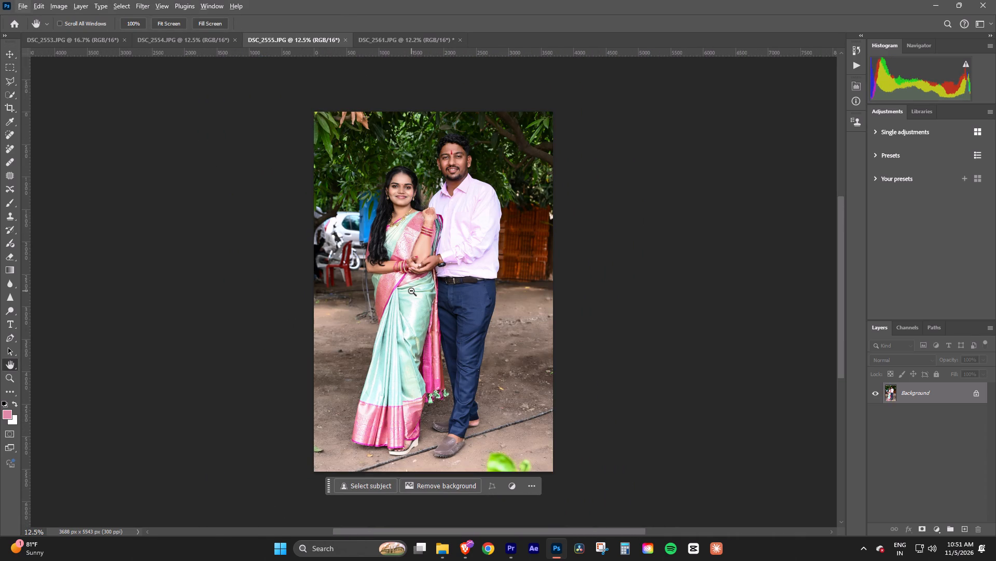
{"action": "left_click", "coordinate": [201, 40]}
{"action": "left_click", "coordinate": [275, 45]}
Outline the parked vehicles and red chair beside the woman with the Polygonal Lasso, replace them with a Content-Aware fill at 100% opacity, and deselect.
{"action": "left_click", "coordinate": [13, 83]}
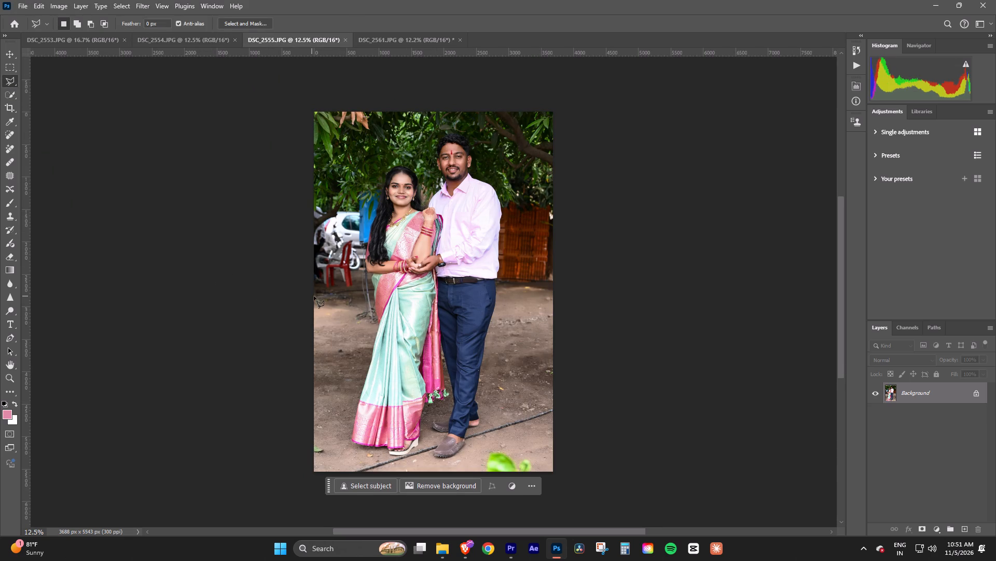
{"action": "left_click", "coordinate": [303, 305]}
{"action": "left_click", "coordinate": [358, 295]}
{"action": "left_click", "coordinate": [363, 276]}
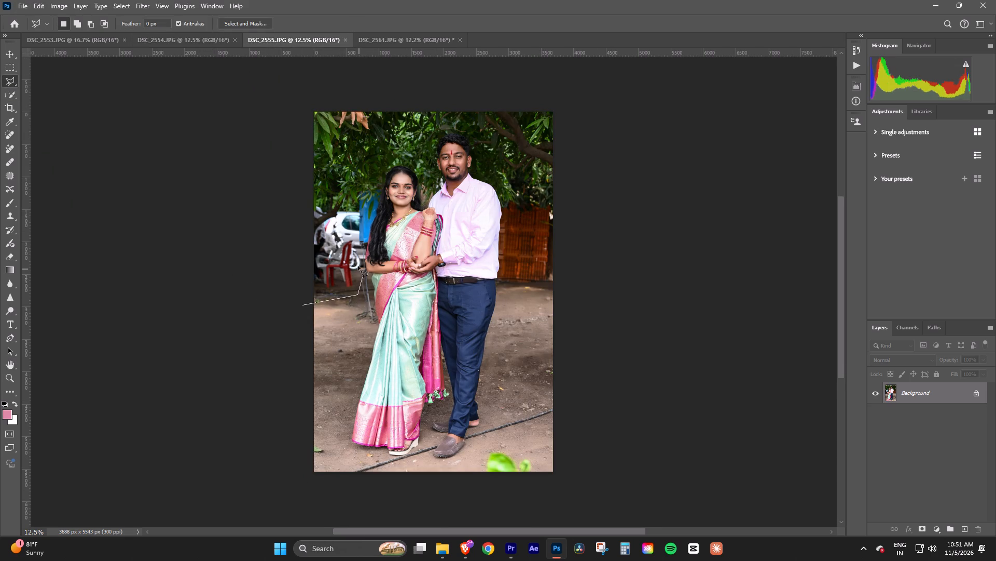
{"action": "left_click", "coordinate": [359, 248]}
{"action": "left_click", "coordinate": [348, 207]}
{"action": "left_click", "coordinate": [308, 217]}
{"action": "key", "text": "BackSpace"}
{"action": "key", "text": "BackSpace"}
{"action": "left_click", "coordinate": [361, 203]}
{"action": "left_click", "coordinate": [328, 203]}
{"action": "left_click", "coordinate": [302, 208]}
{"action": "left_click", "coordinate": [285, 269]}
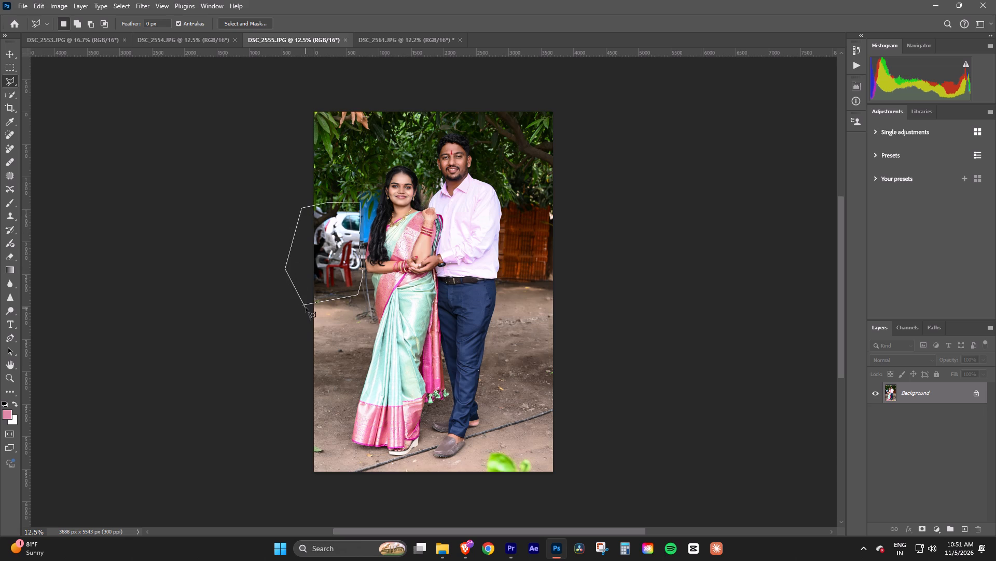
{"action": "left_click", "coordinate": [304, 304]}
{"action": "right_click", "coordinate": [322, 265]}
{"action": "left_click", "coordinate": [349, 393]}
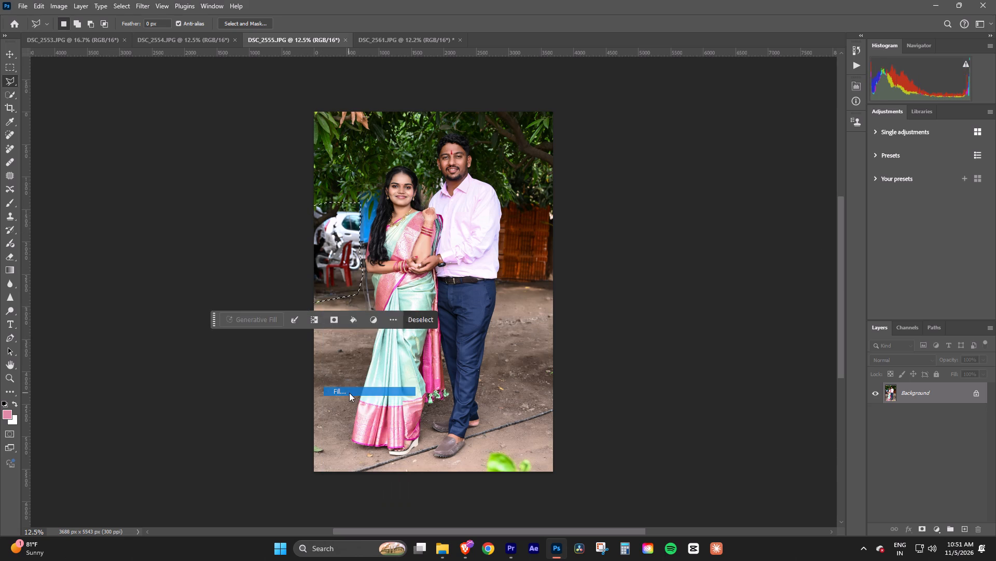
{"action": "left_click", "coordinate": [821, 139]}
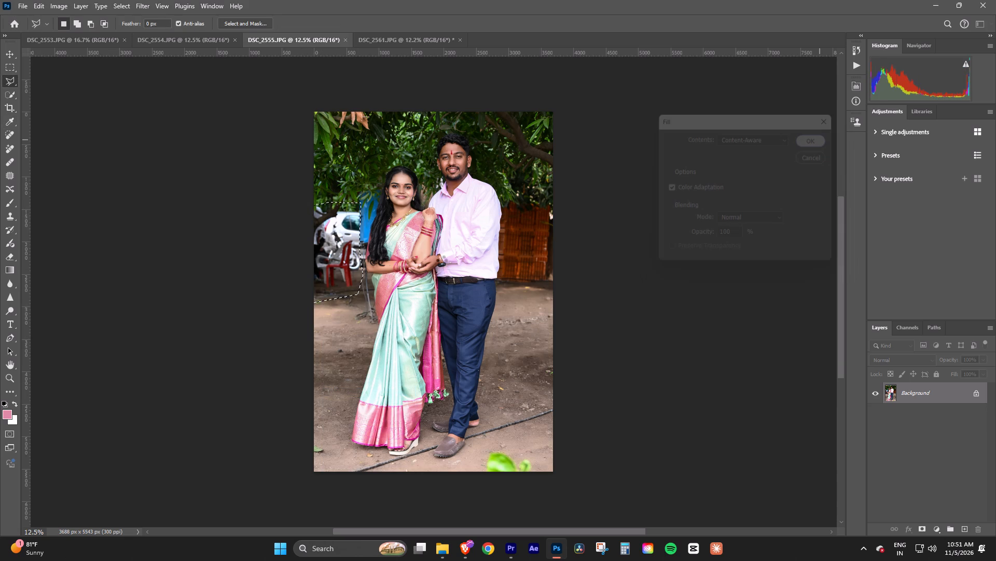
{"action": "key", "text": "ctrl+d"}
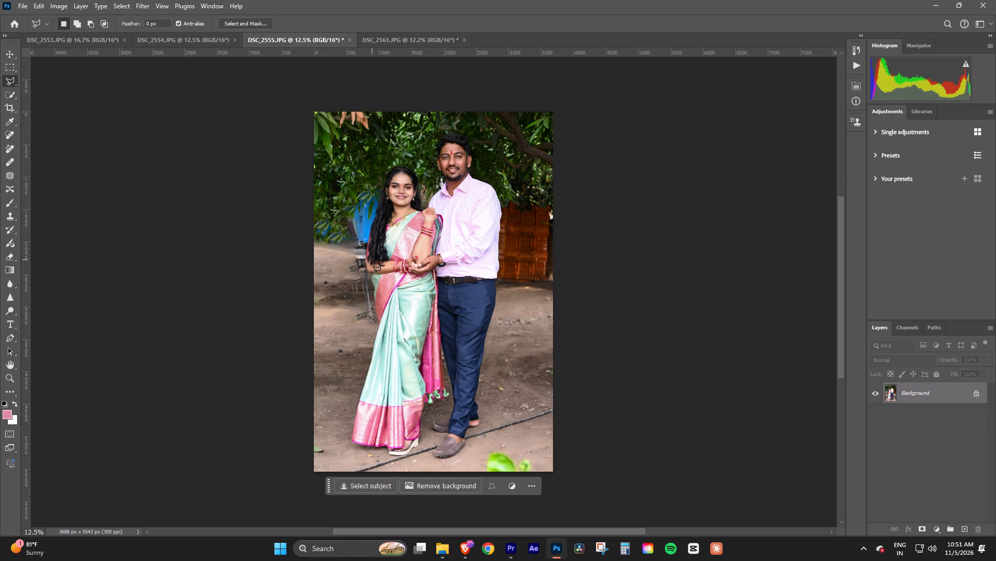